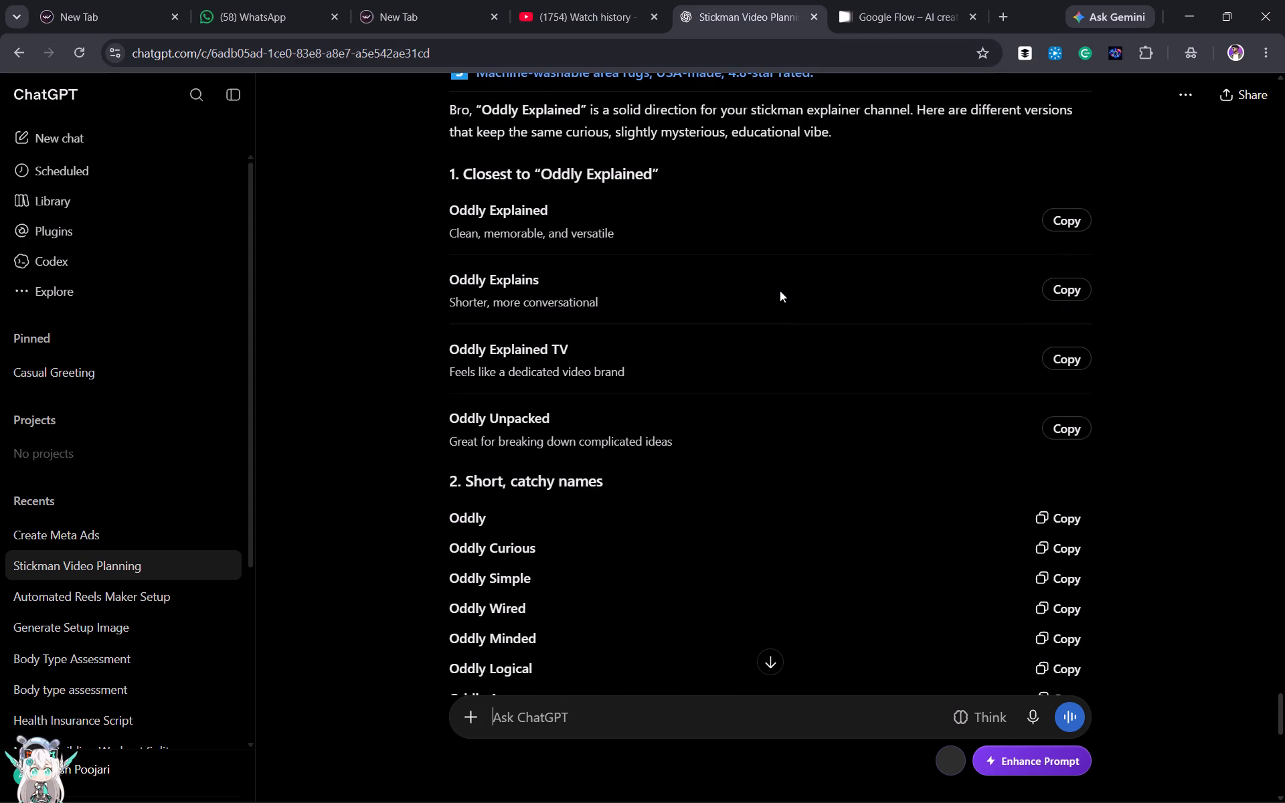
# Switch to YouTube and search for "stickman animation".
pyautogui.click(545, 0)
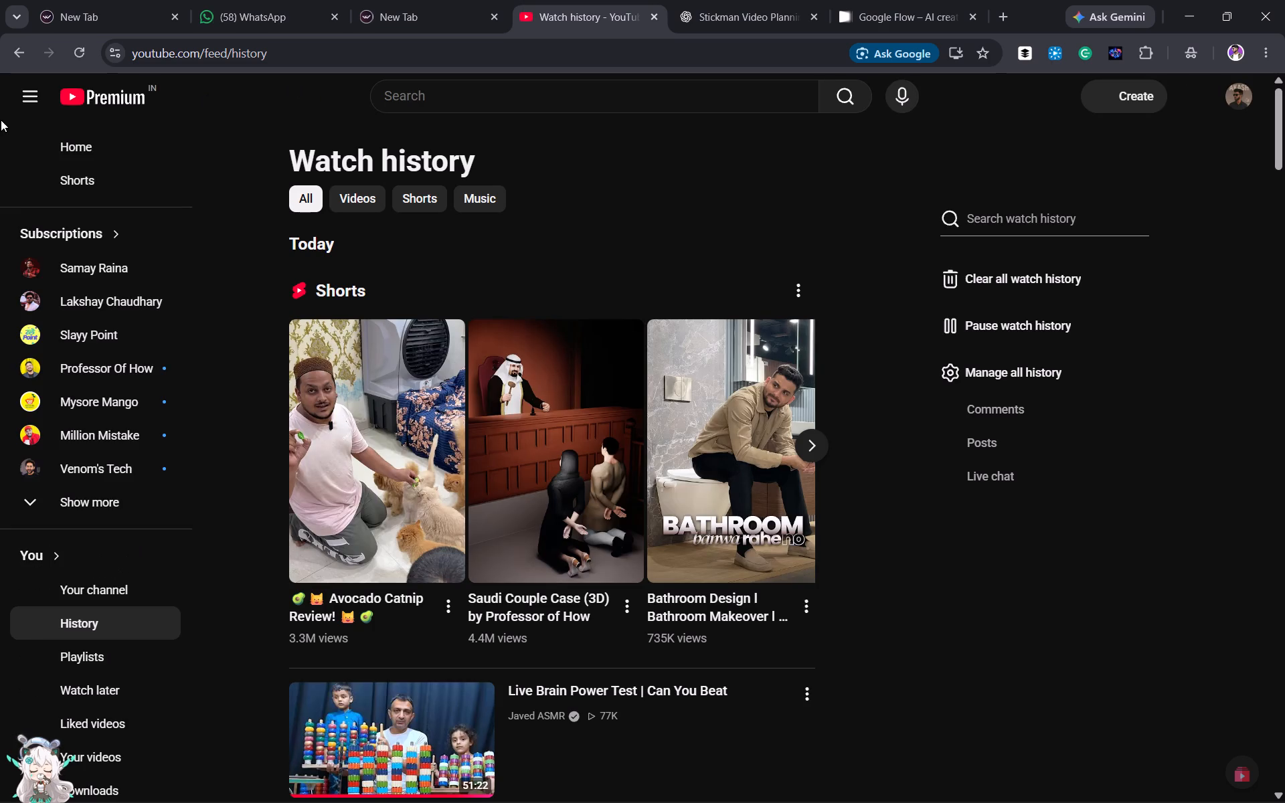
pyautogui.click(89, 145)
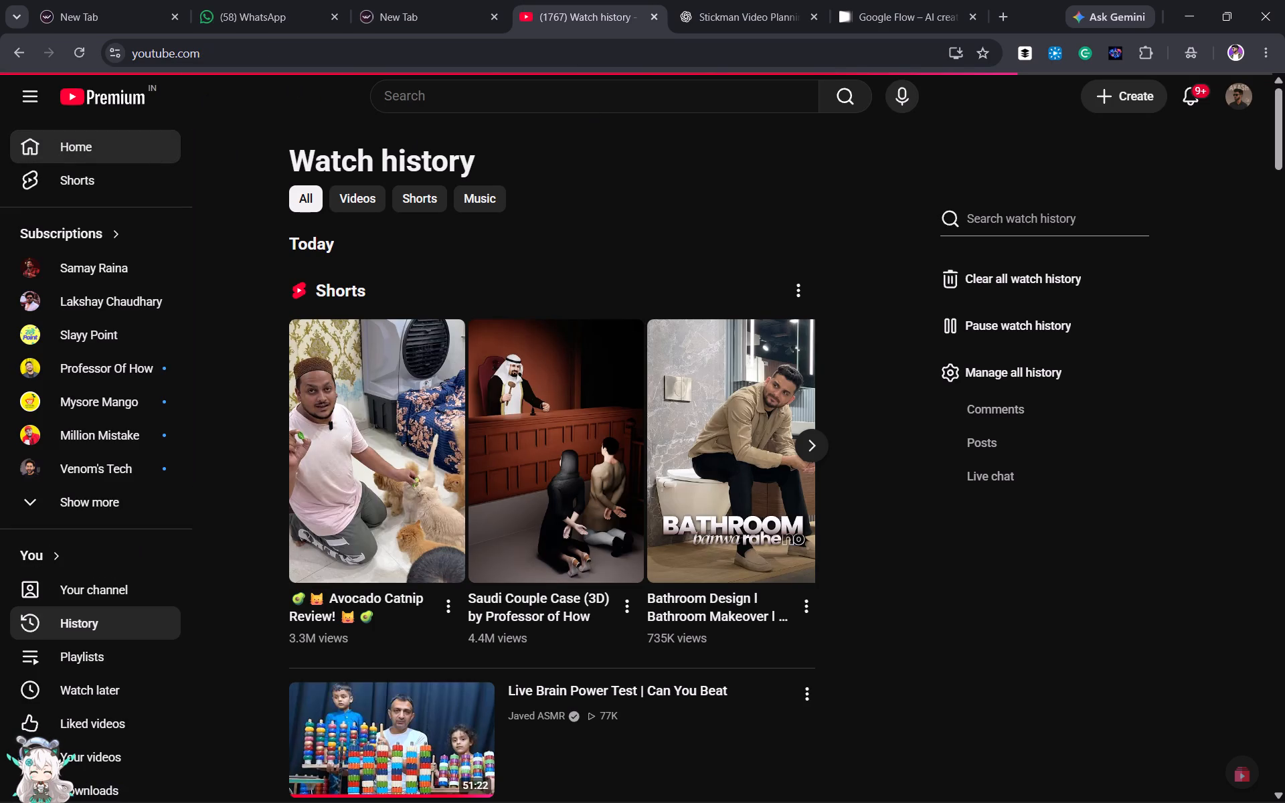
pyautogui.click(647, 92)
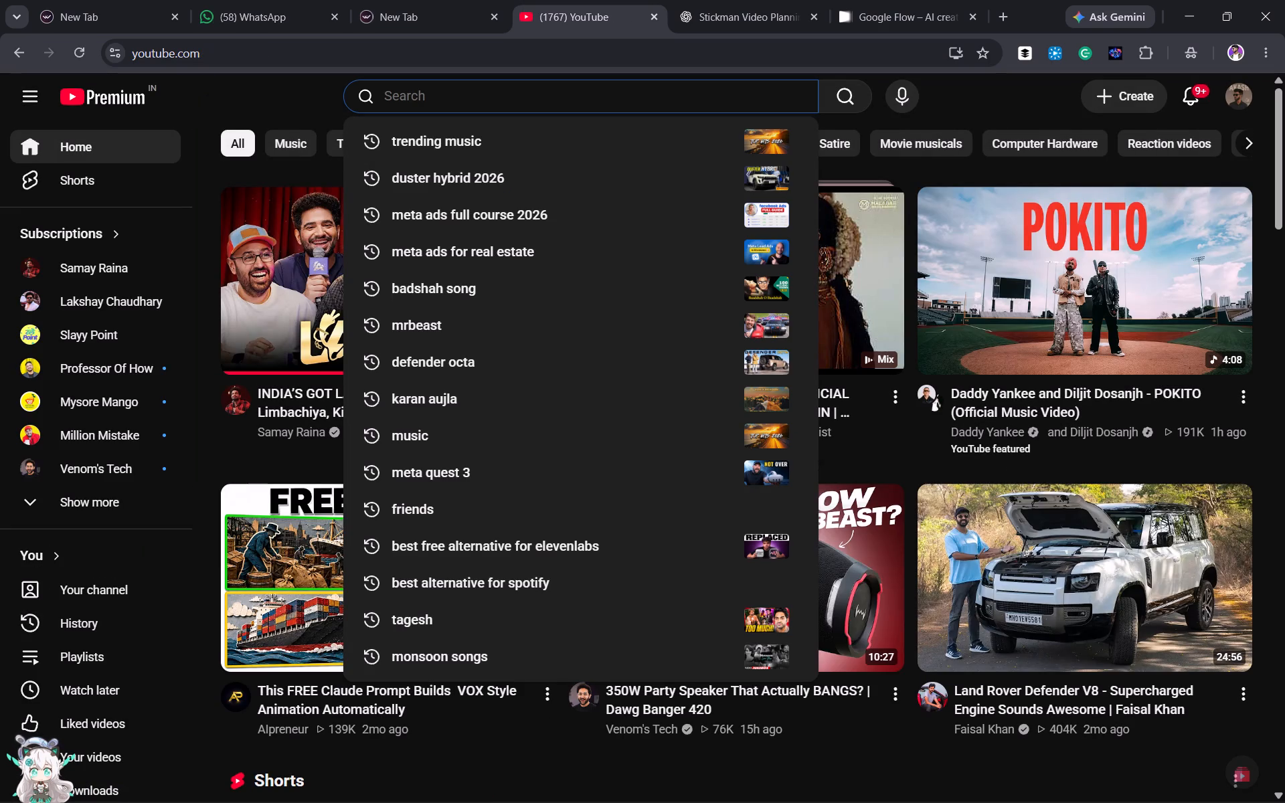
pyautogui.press('s')
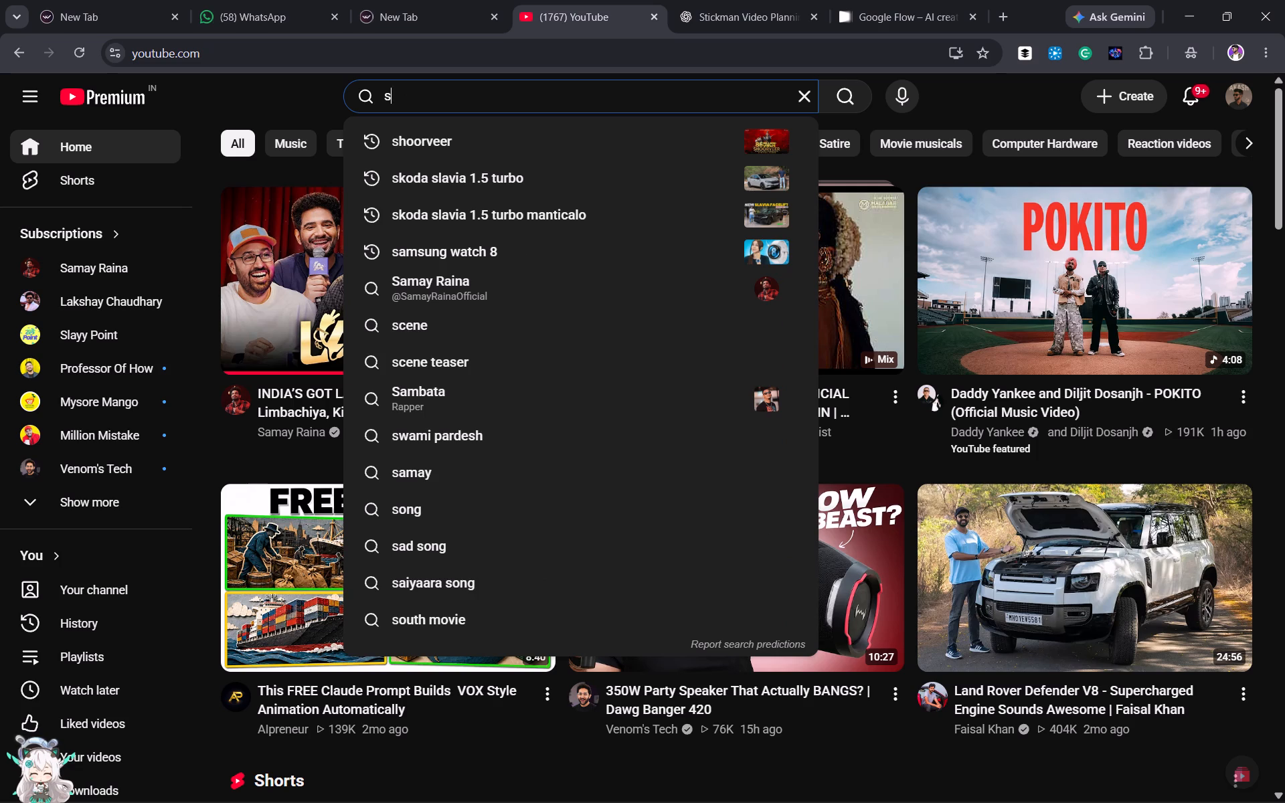
pyautogui.write('tick')
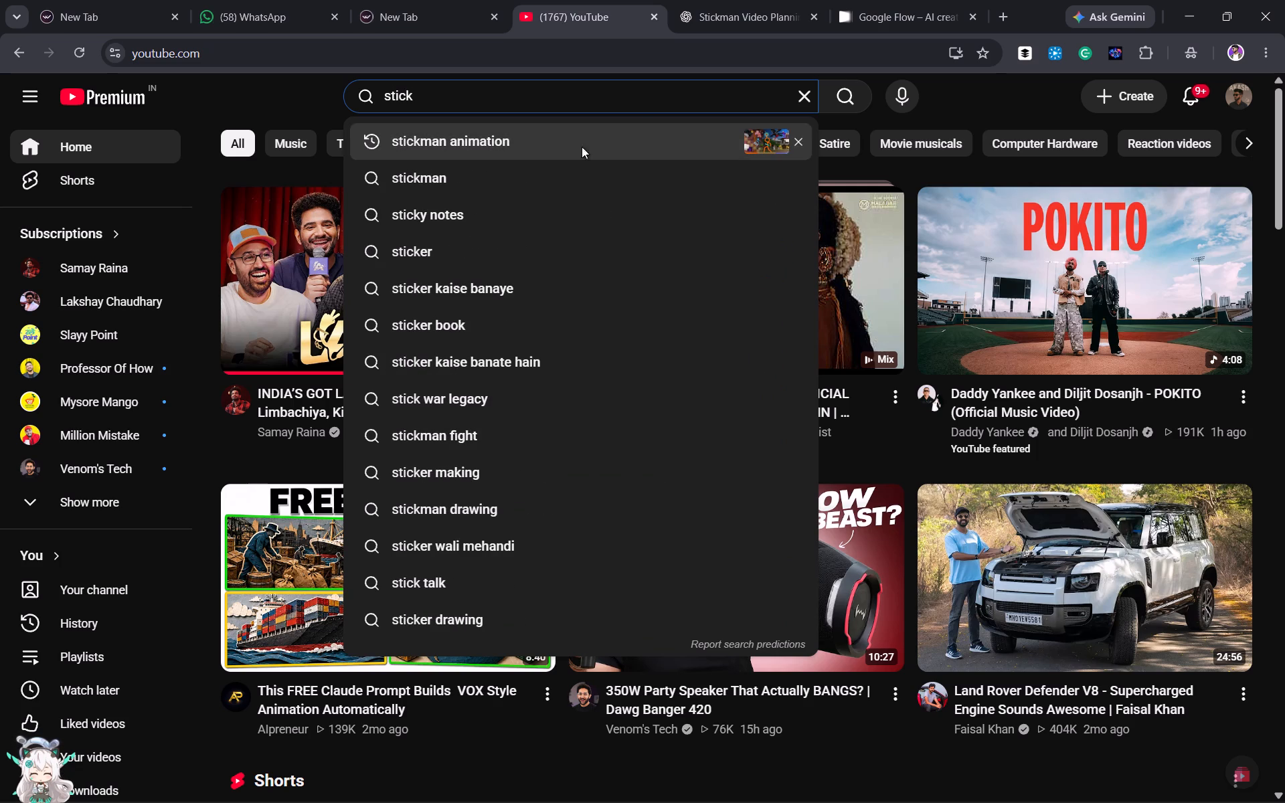
pyautogui.click(548, 154)
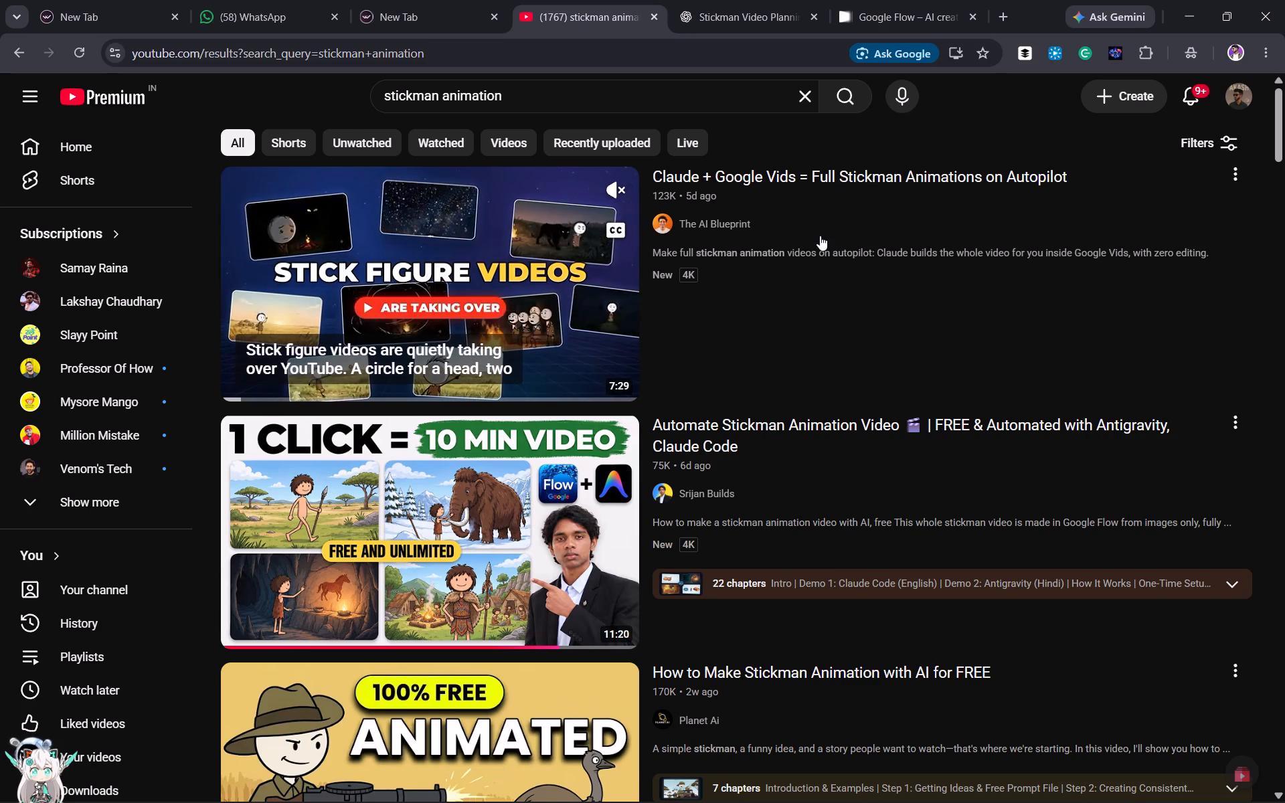
# Briefly preview the "Claude + Google Vids" stickman video with sound and look through the stickman animation search results.
pyautogui.click(619, 185)
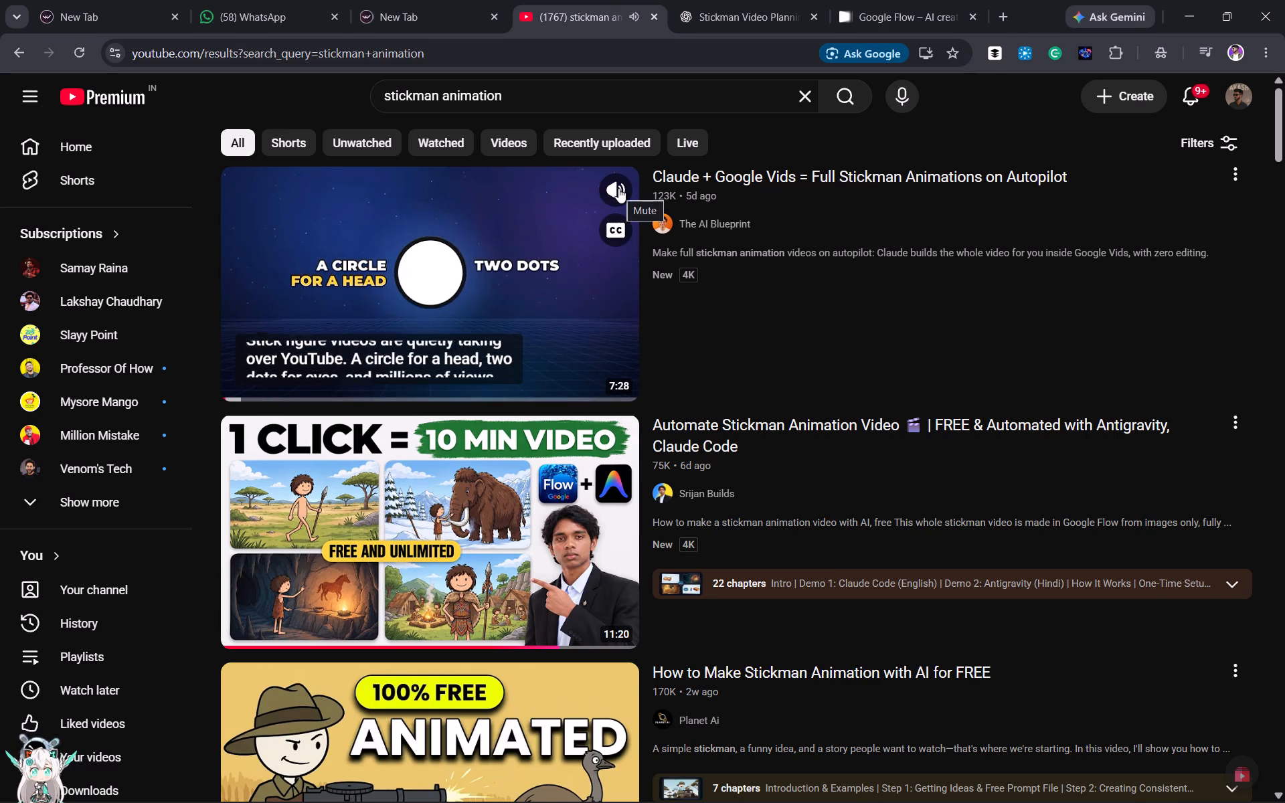
pyautogui.click(618, 188)
pyautogui.click(608, 229)
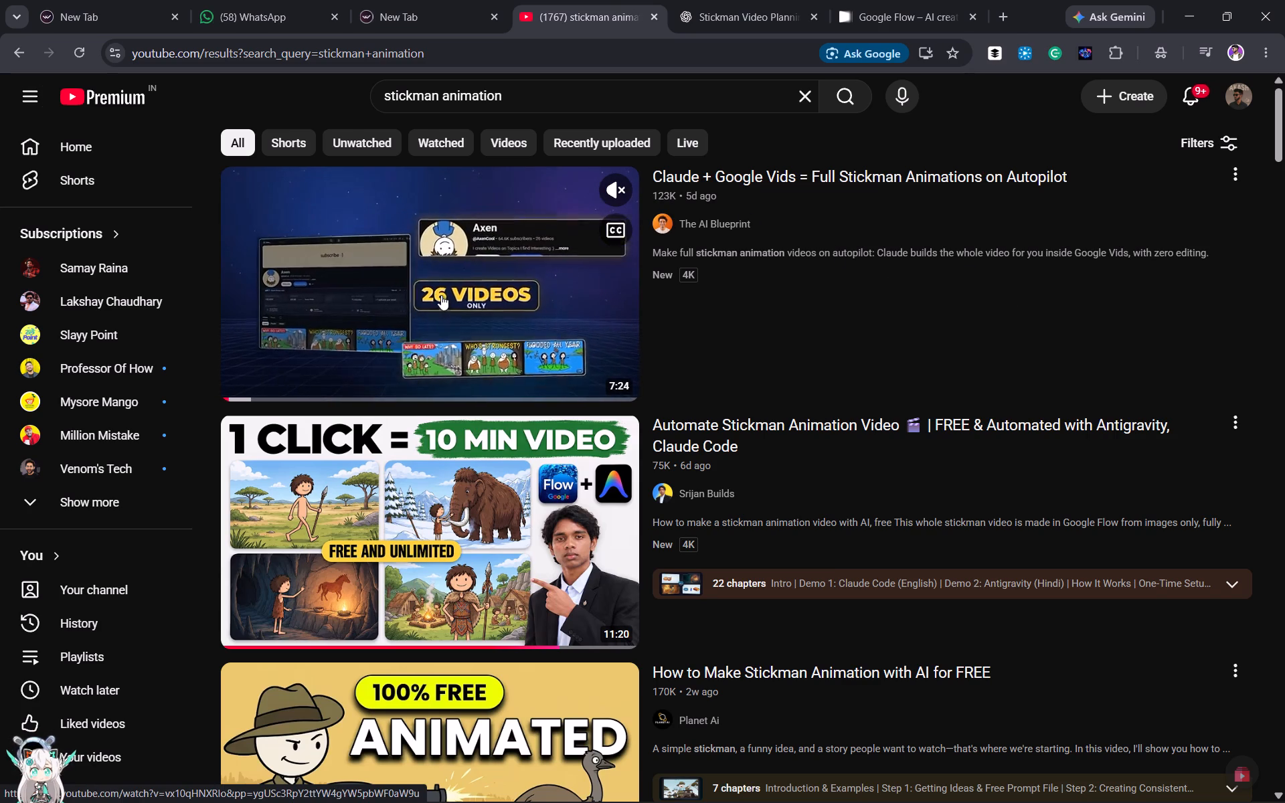
pyautogui.scroll(-5, 441, 295)
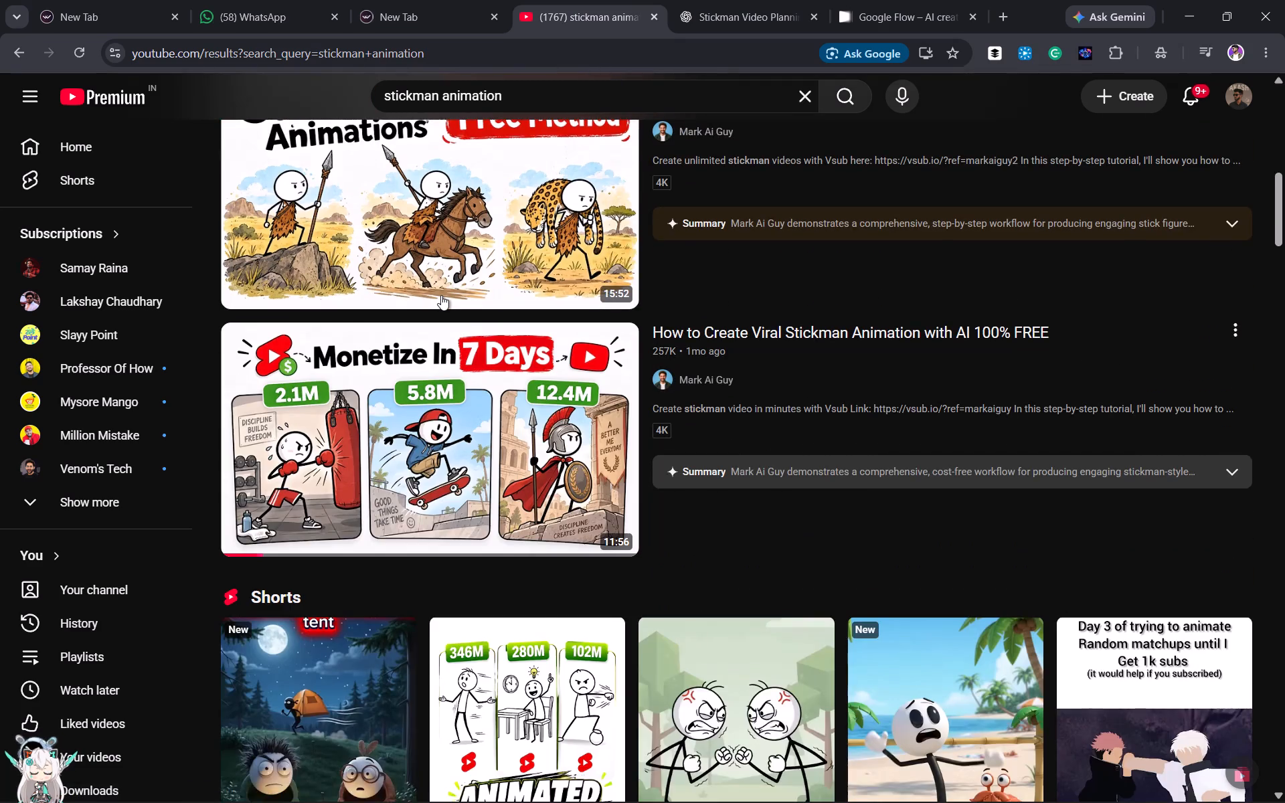
pyautogui.scroll(-4, 441, 295)
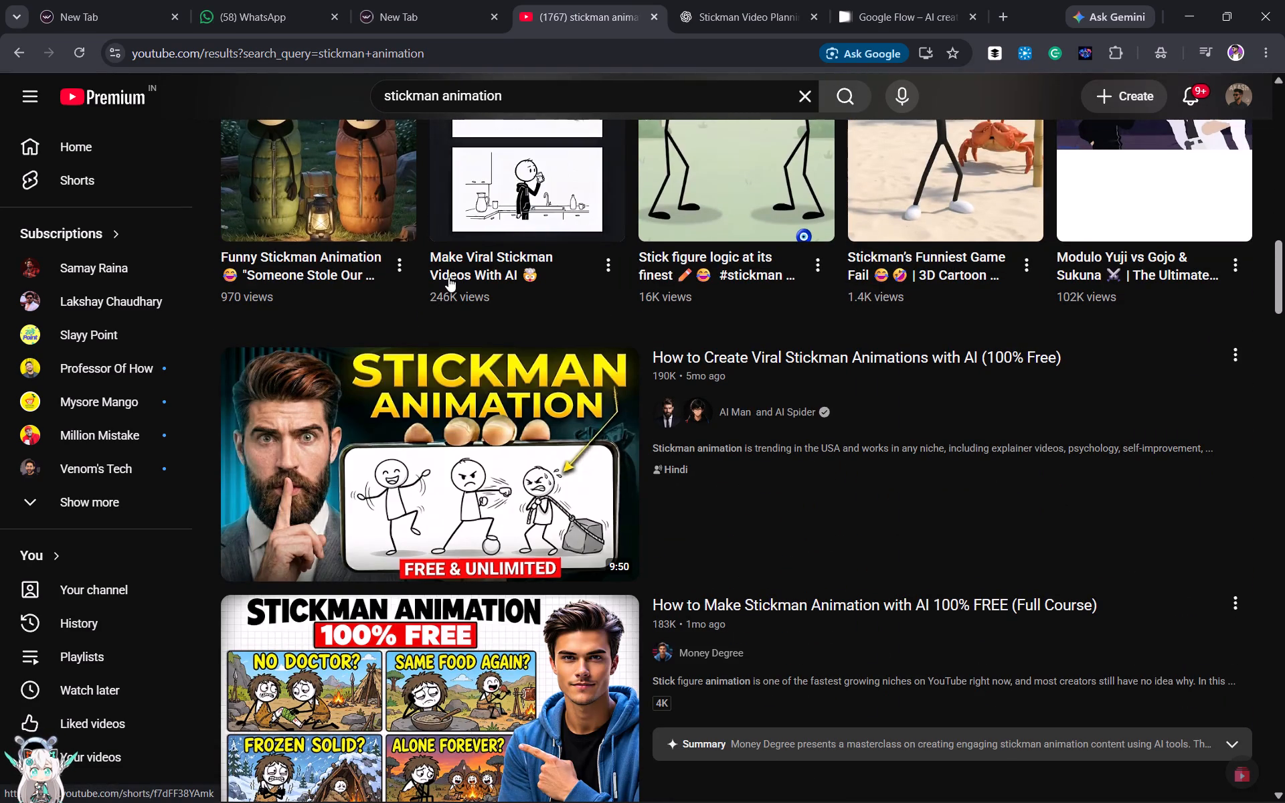
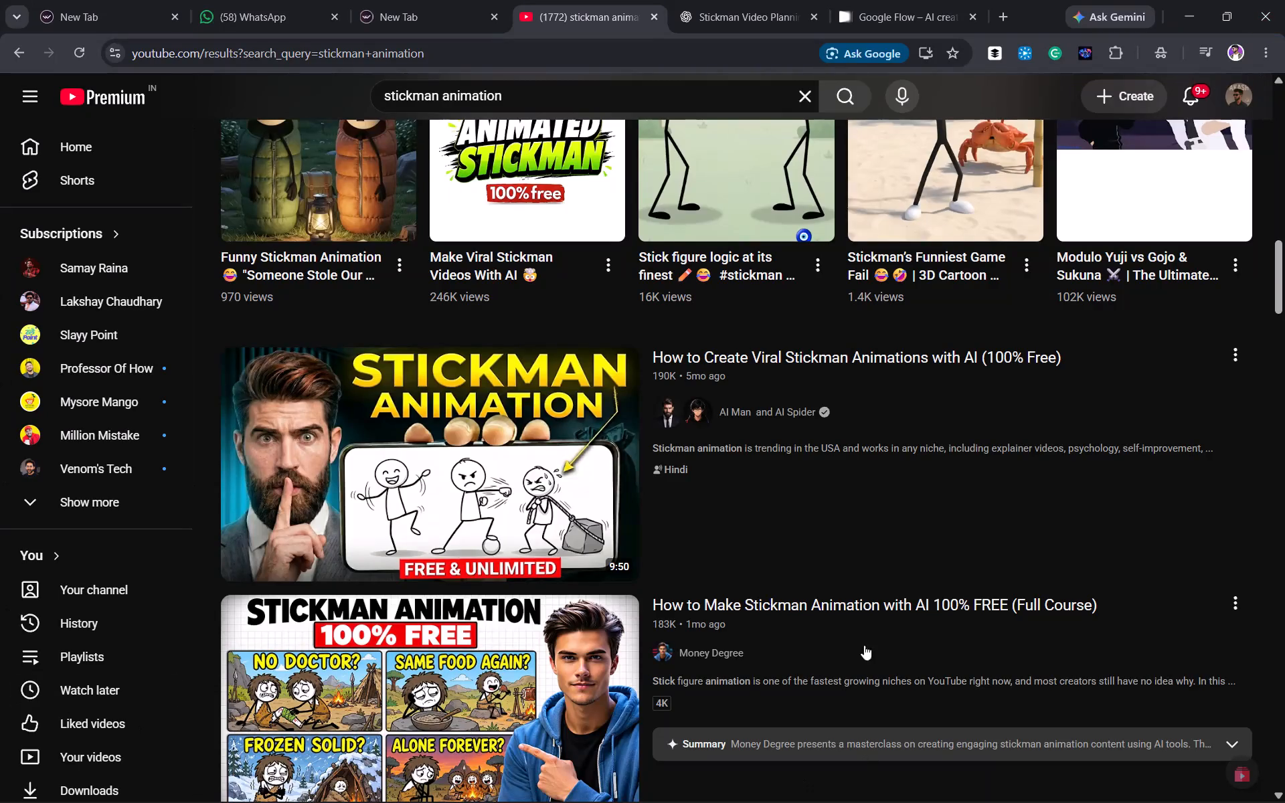
pyautogui.scroll(-1, 761, 538)
pyautogui.scroll(14, 764, 532)
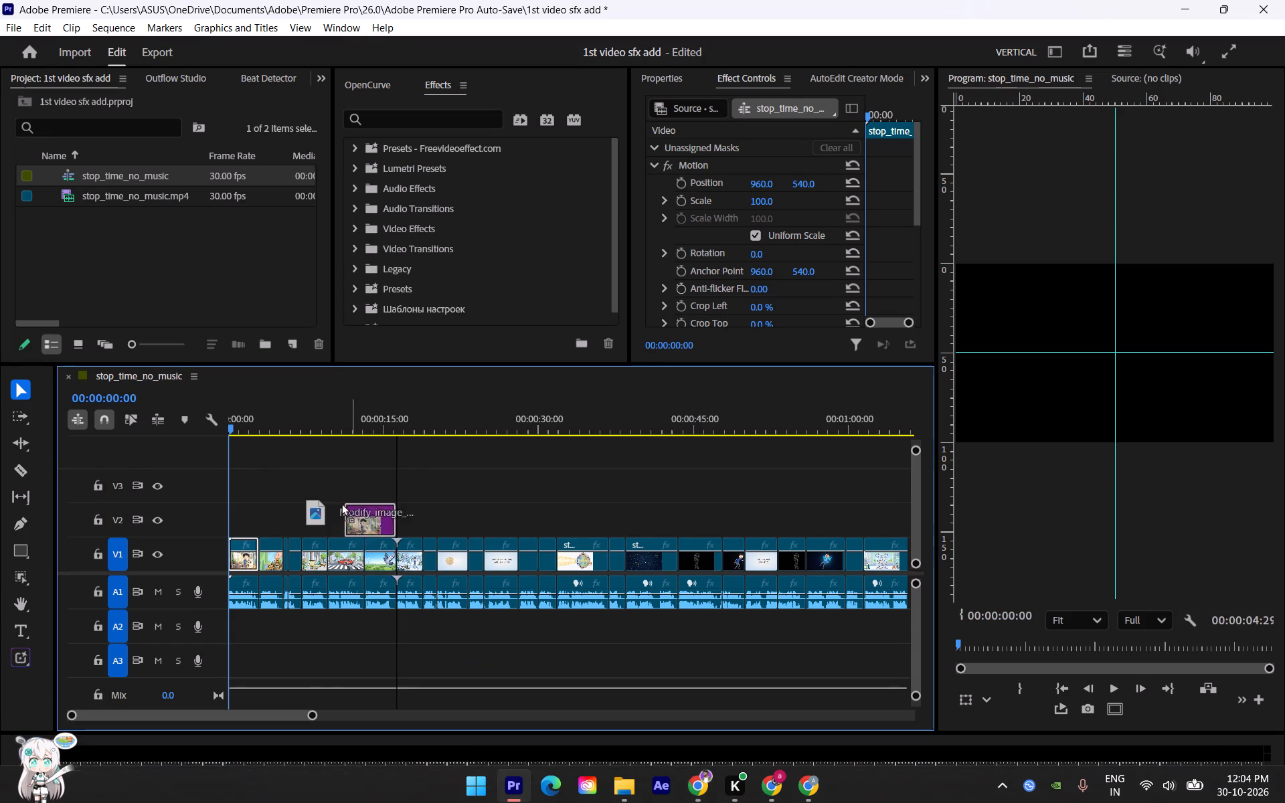
pyautogui.moveTo(341, 503); pyautogui.dragTo(222, 517)
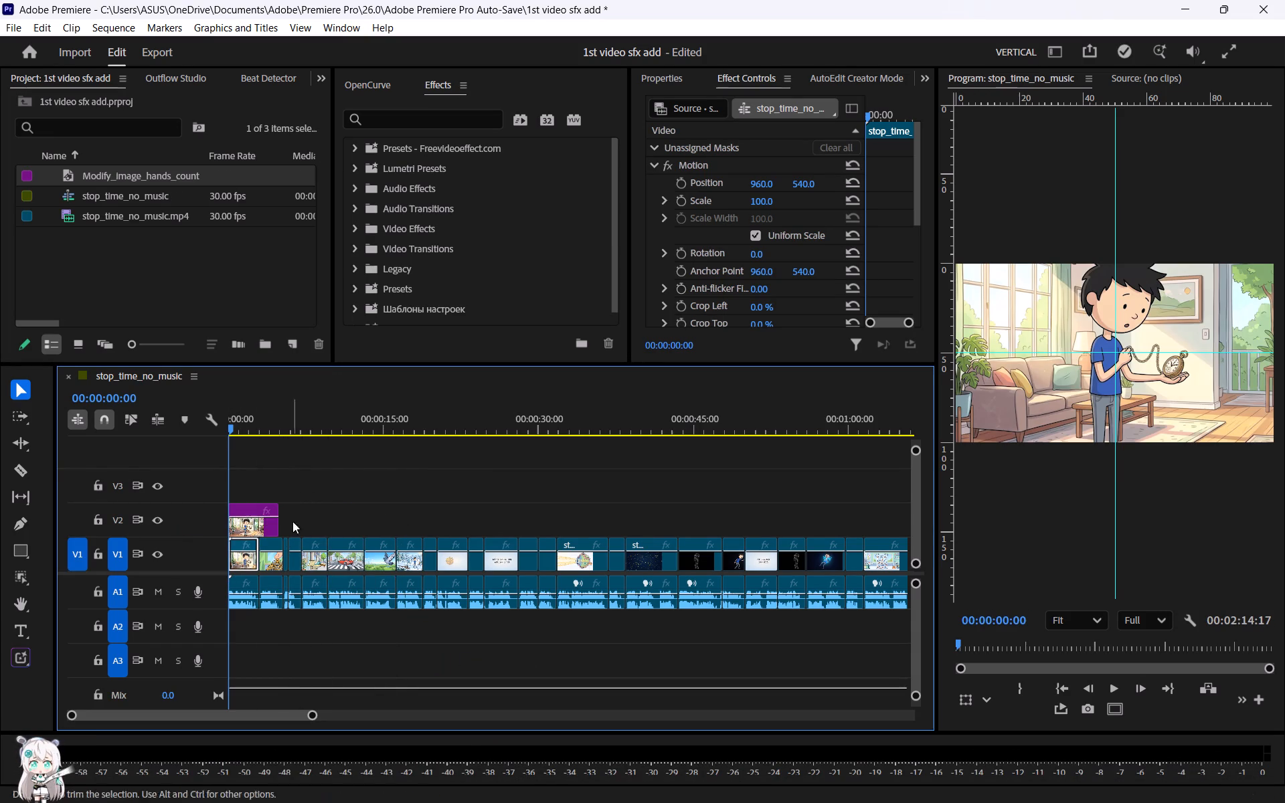
pyautogui.moveTo(279, 523); pyautogui.dragTo(262, 524)
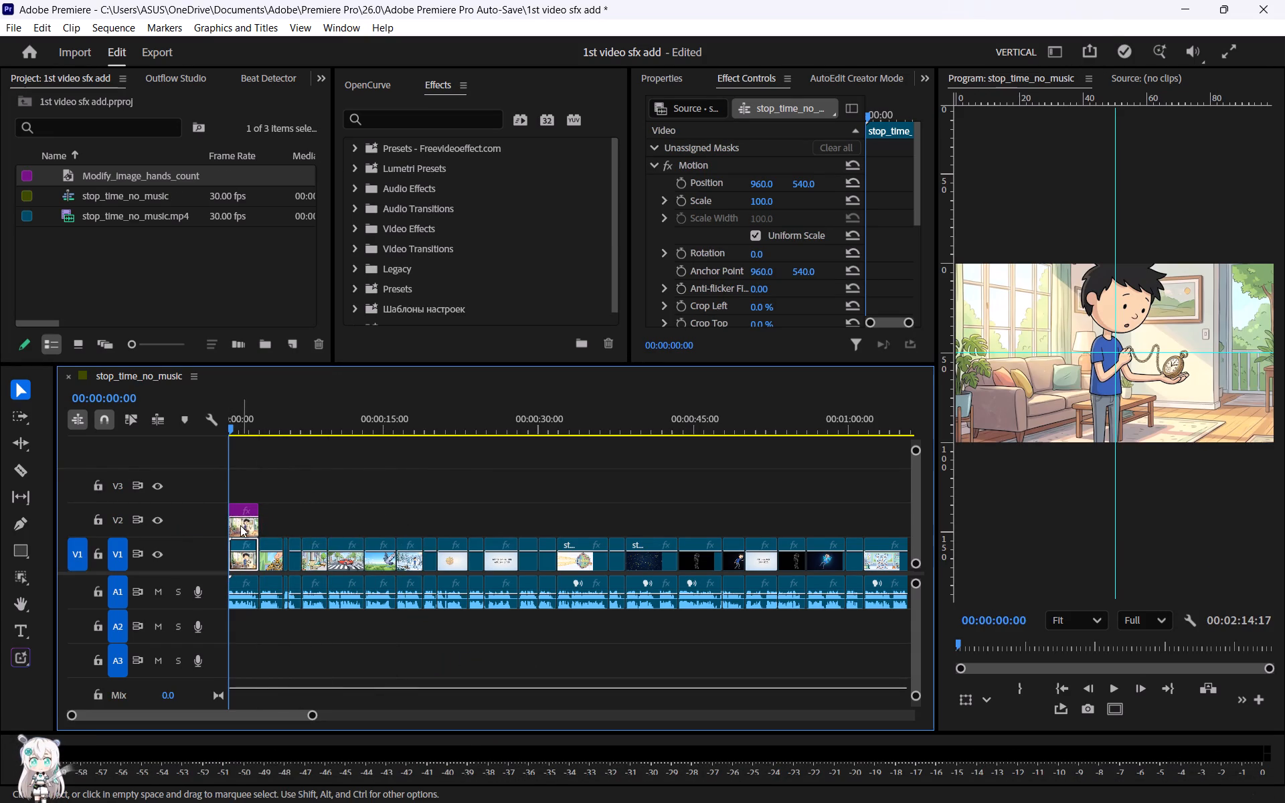
# Set the V2 image's scale to 87 and its vertical position to 580.
pyautogui.click(240, 525)
pyautogui.moveTo(772, 207); pyautogui.dragTo(758, 205)
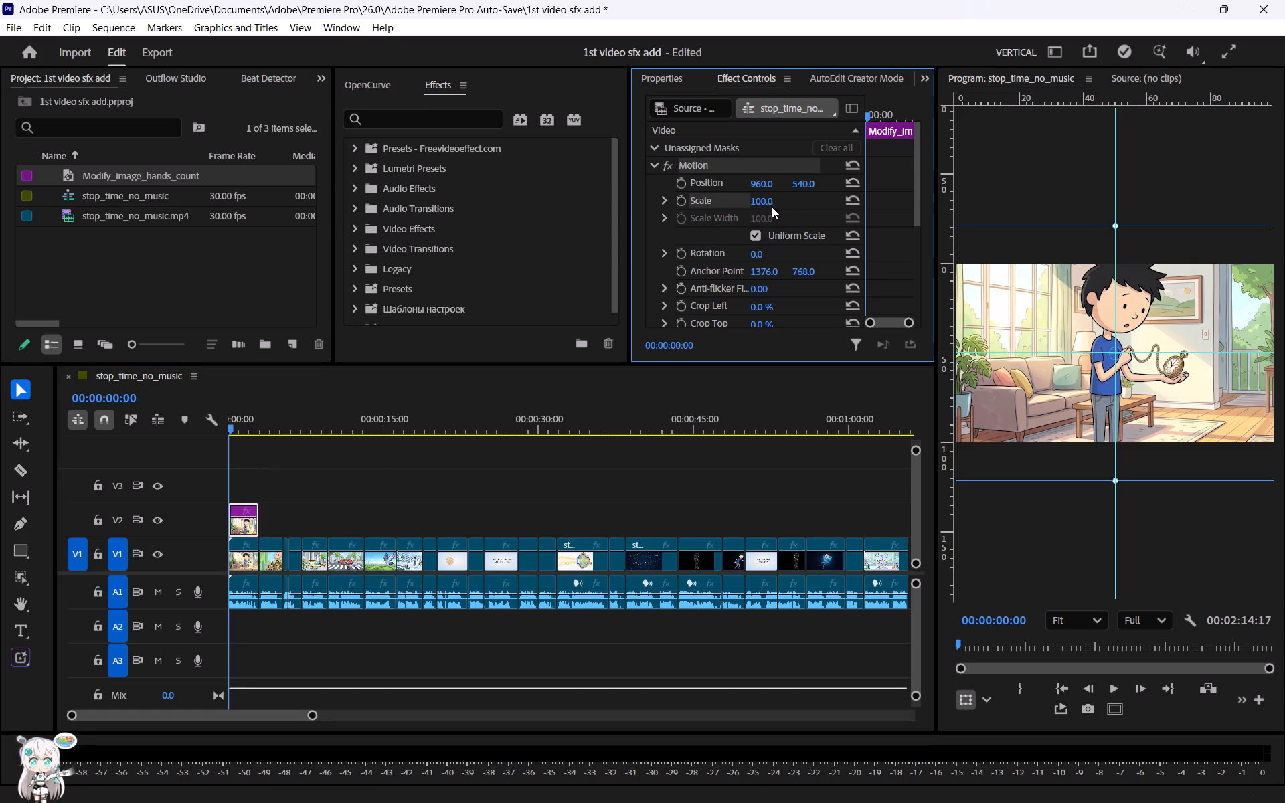
pyautogui.moveTo(767, 201); pyautogui.dragTo(748, 206)
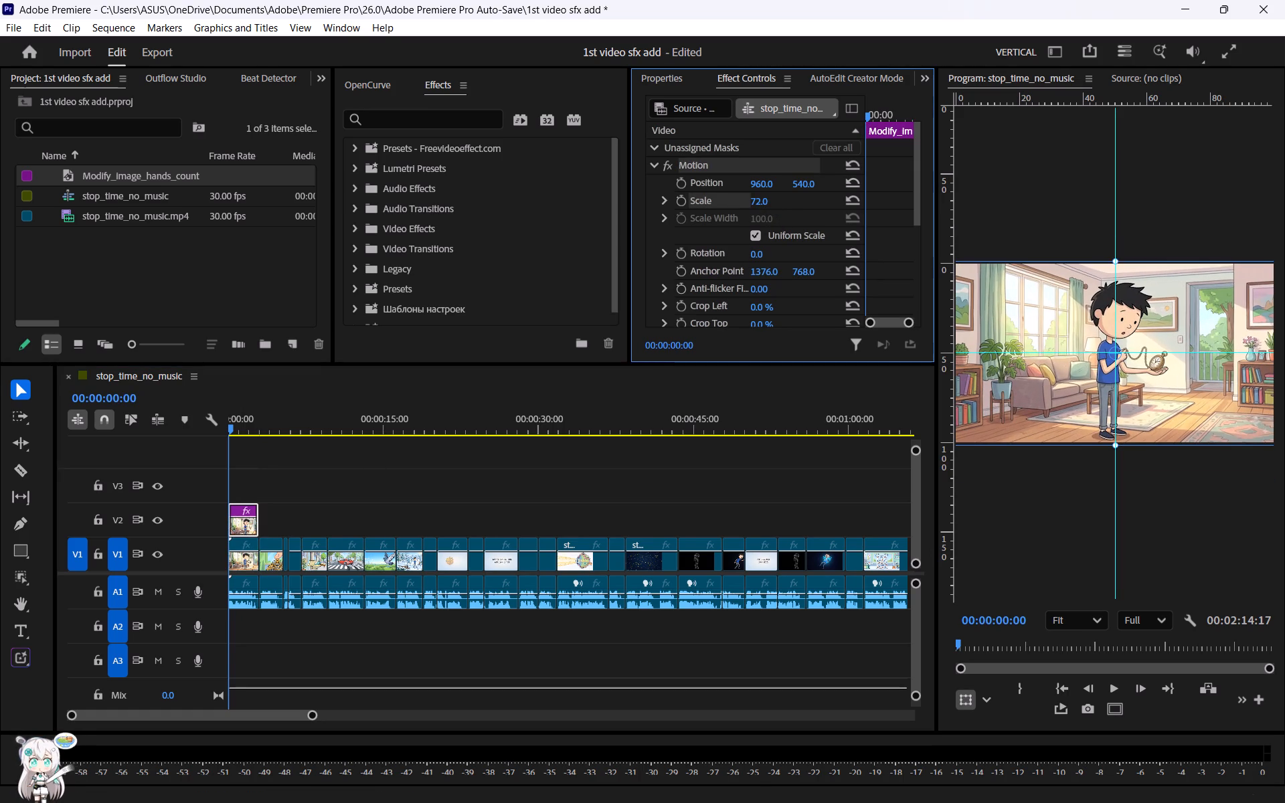
pyautogui.moveTo(748, 206); pyautogui.dragTo(760, 207)
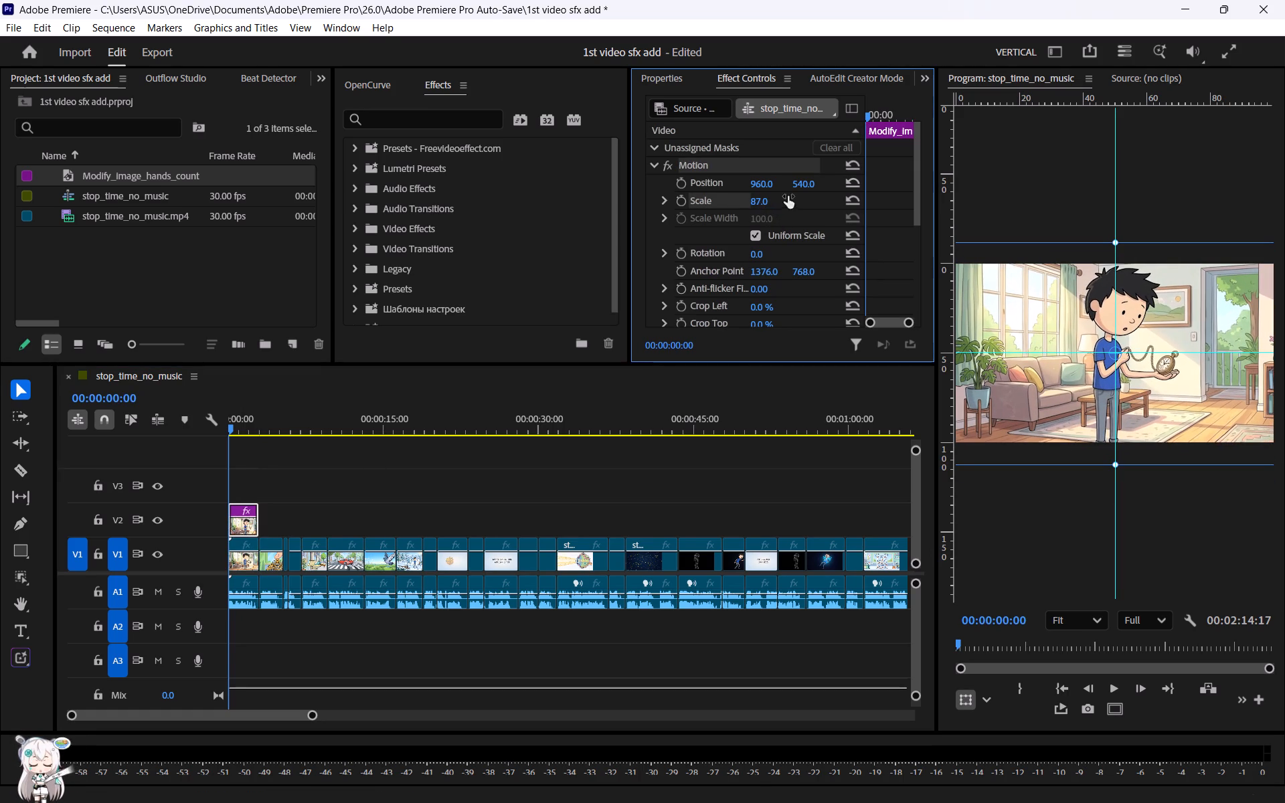
pyautogui.moveTo(802, 183); pyautogui.dragTo(839, 186)
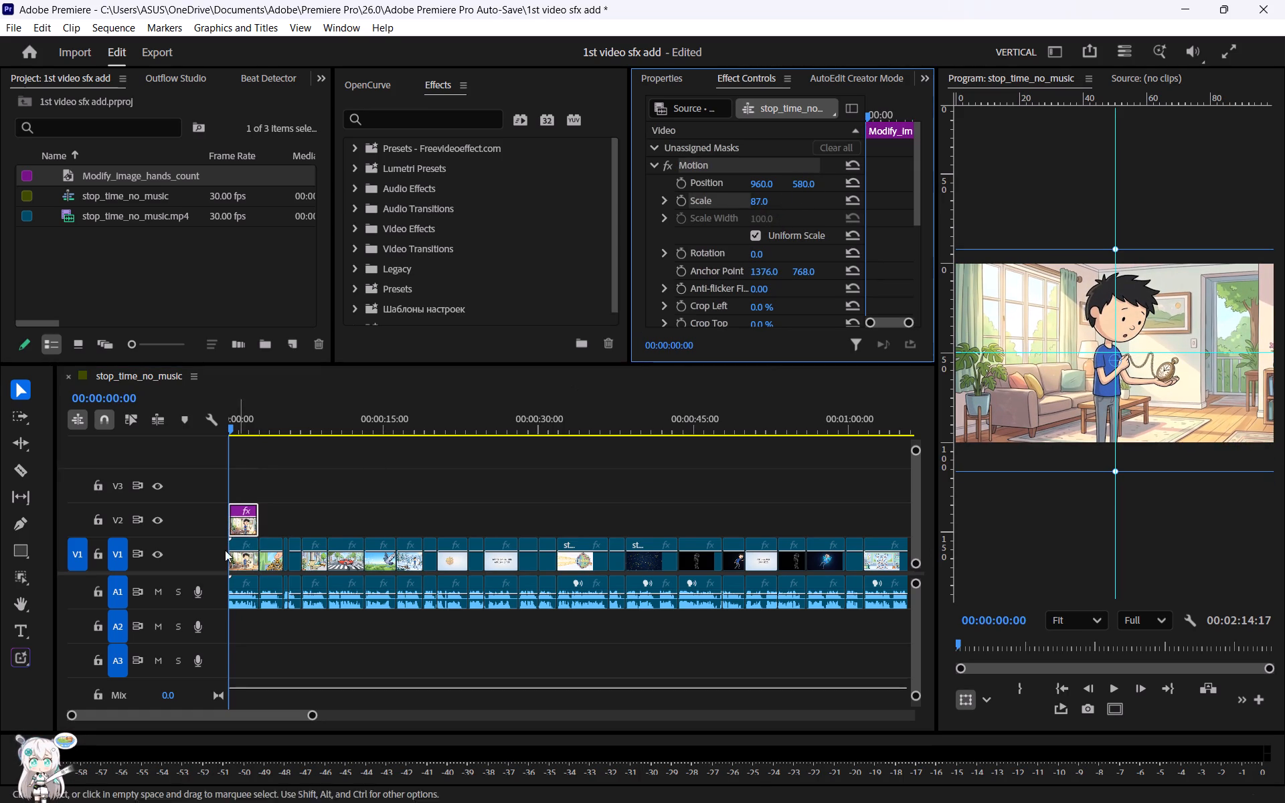
# Play back the sequence's opening to check how the new image sits over the first clip.
pyautogui.click(305, 476)
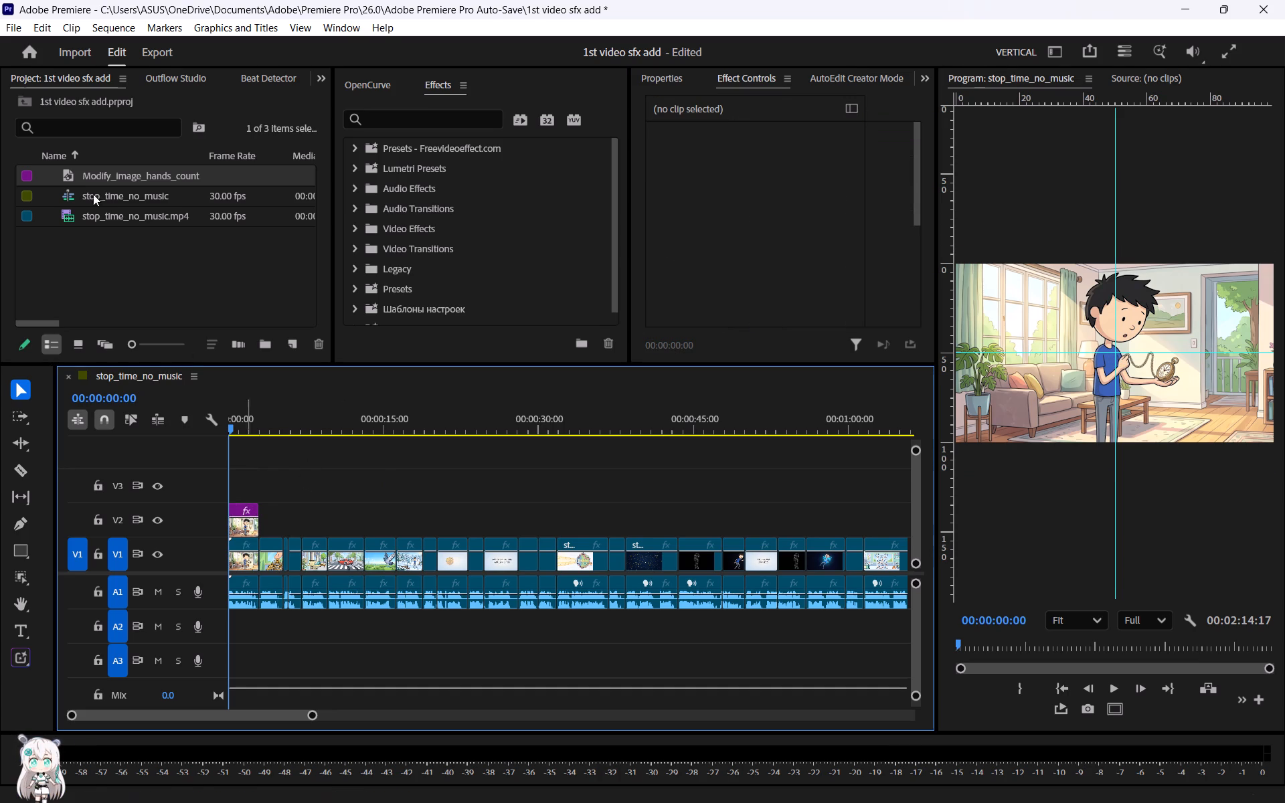
pyautogui.click(315, 491)
pyautogui.press('space')
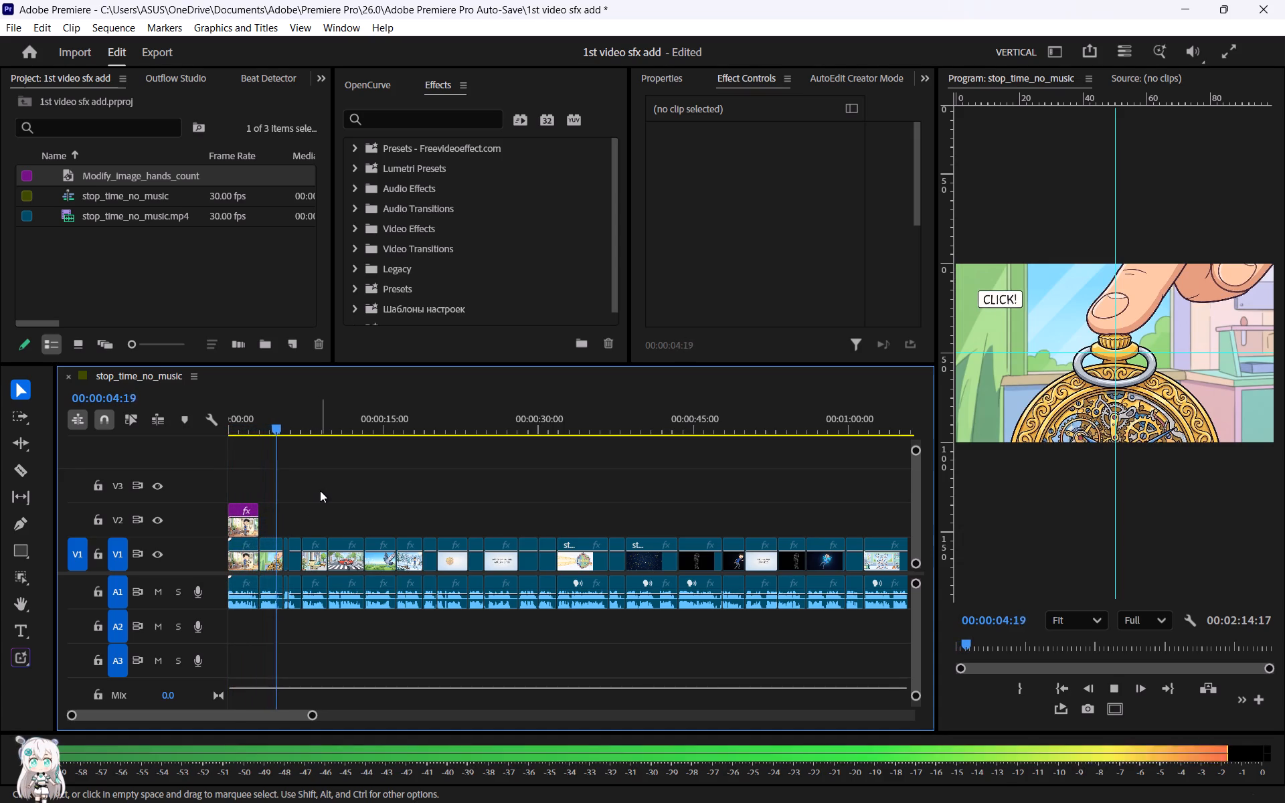
pyautogui.press('space')
pyautogui.moveTo(270, 412); pyautogui.dragTo(199, 397)
pyautogui.press('space')
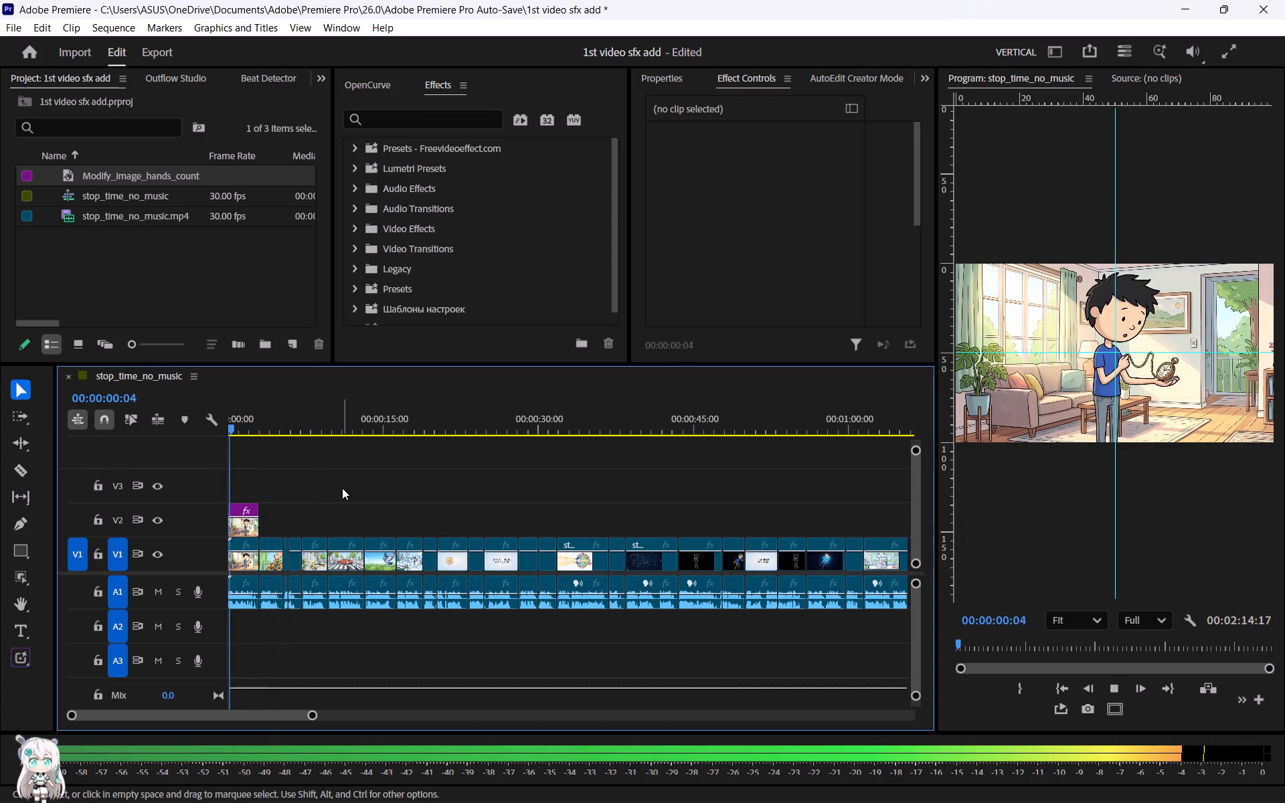
pyautogui.press('space')
# Keyframe the V2 image's scale from 87 at the clip's start to 97 at its end for a slow zoom-in.
pyautogui.click(242, 529)
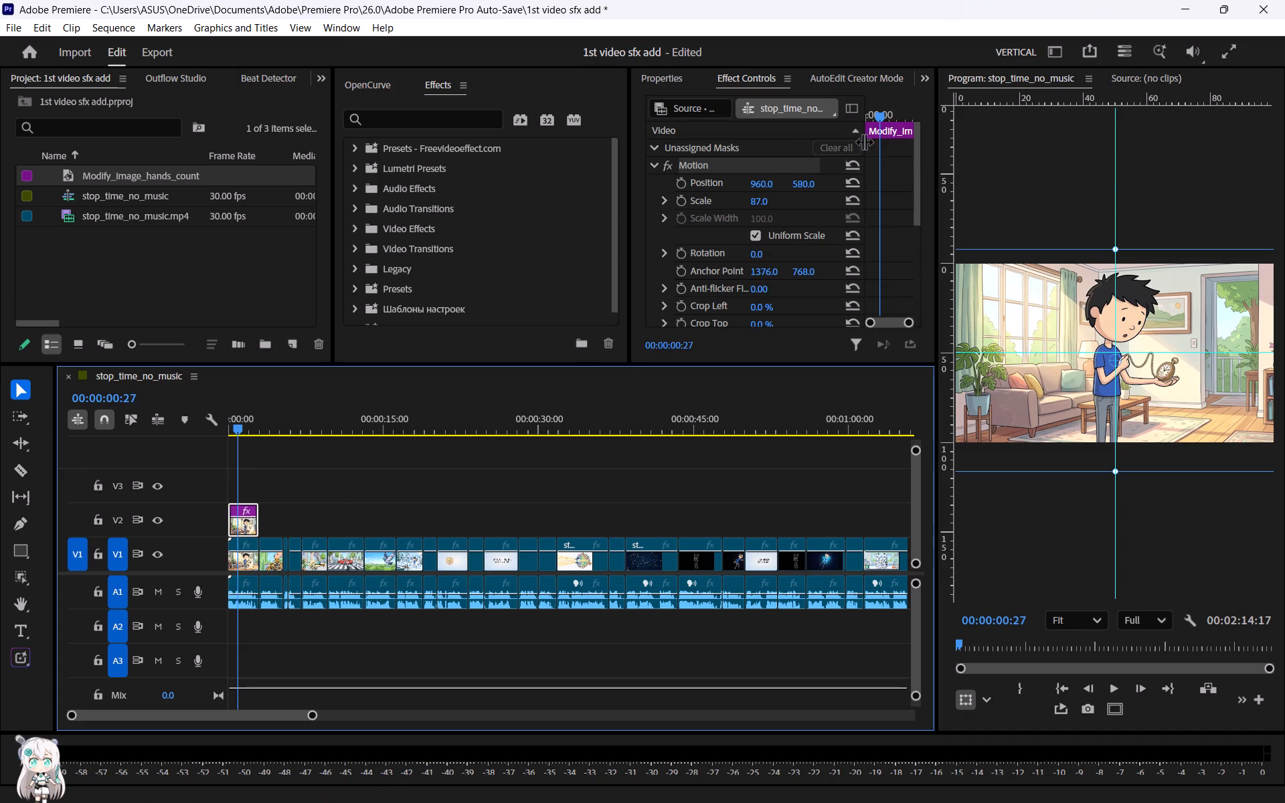
pyautogui.moveTo(884, 105); pyautogui.dragTo(827, 112)
pyautogui.click(679, 203)
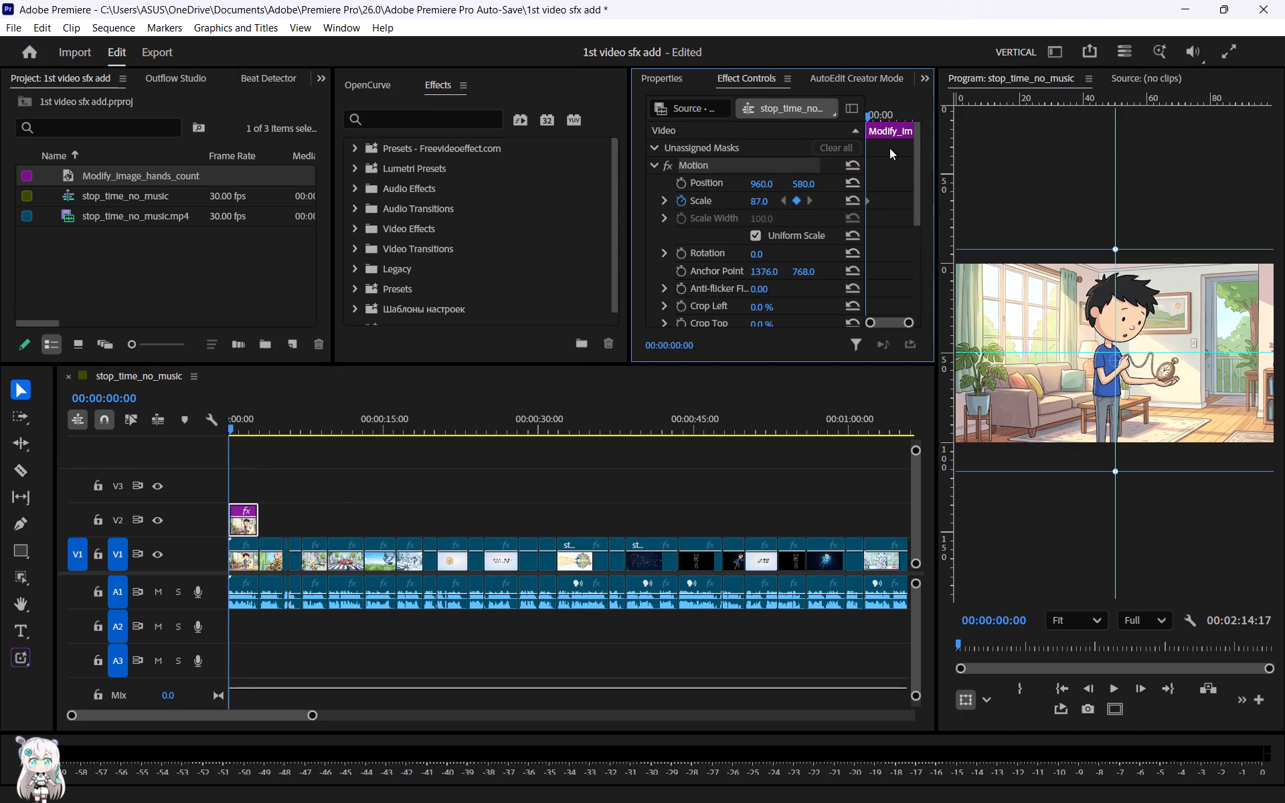
pyautogui.moveTo(908, 110); pyautogui.dragTo(976, 108)
pyautogui.moveTo(766, 198); pyautogui.dragTo(770, 198)
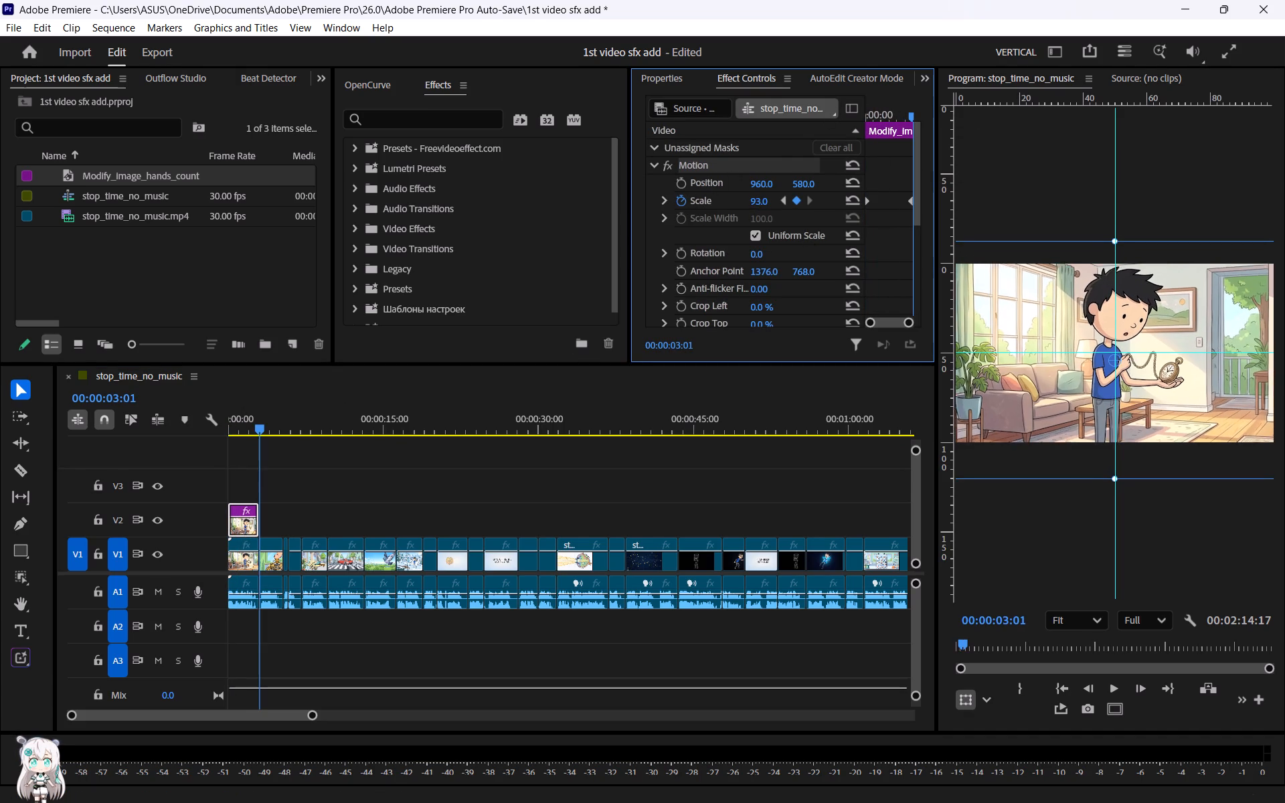
pyautogui.moveTo(770, 198); pyautogui.dragTo(774, 198)
# Play back the animated opening and examine the timing of the "CLICK!" caption in the pocket-watch close-up.
pyautogui.moveTo(248, 412); pyautogui.dragTo(201, 412)
pyautogui.press('space')
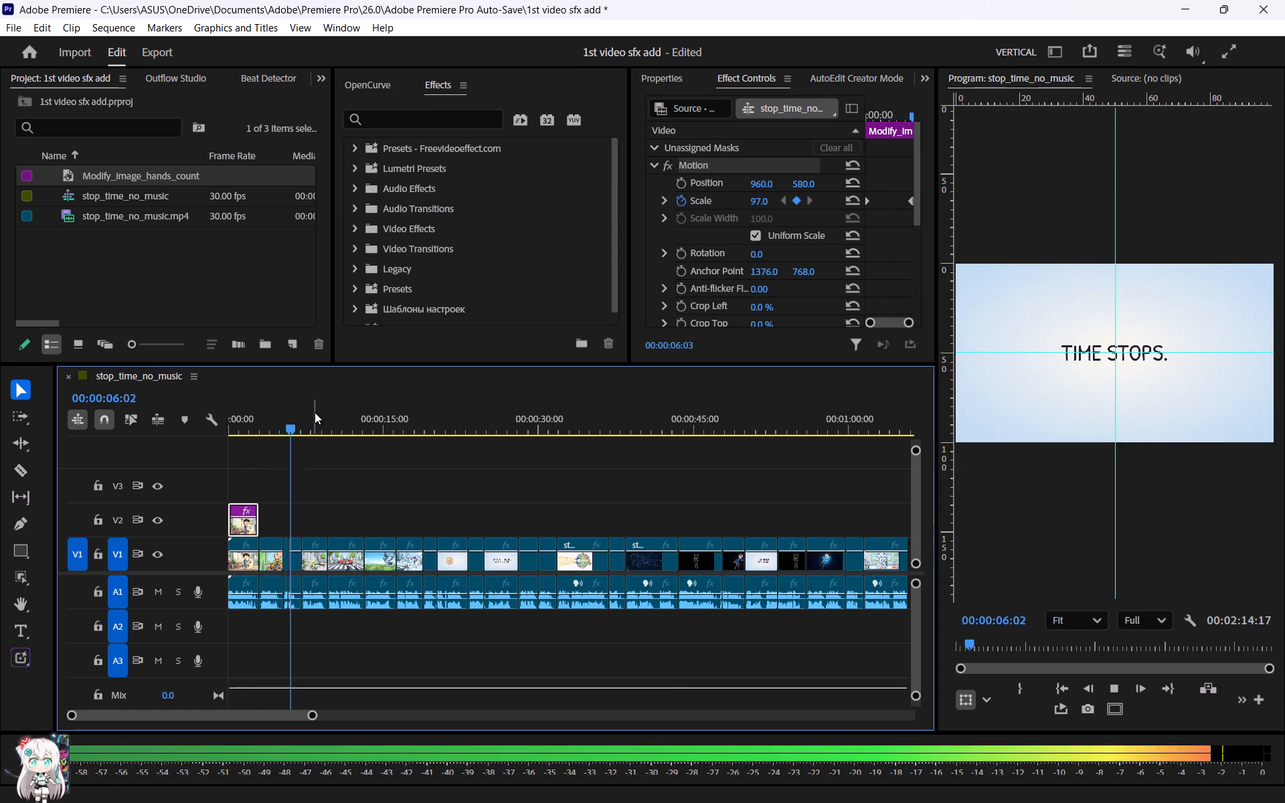
pyautogui.press('space')
pyautogui.scroll(6, 311, 484)
pyautogui.press('space')
pyautogui.press('space')
pyautogui.keyDown('alt'); pyautogui.scroll(20, 311, 484); pyautogui.keyUp('alt')
pyautogui.keyDown('alt'); pyautogui.scroll(1, 311, 484); pyautogui.keyUp('alt')
pyautogui.click(354, 419)
pyautogui.press('space')
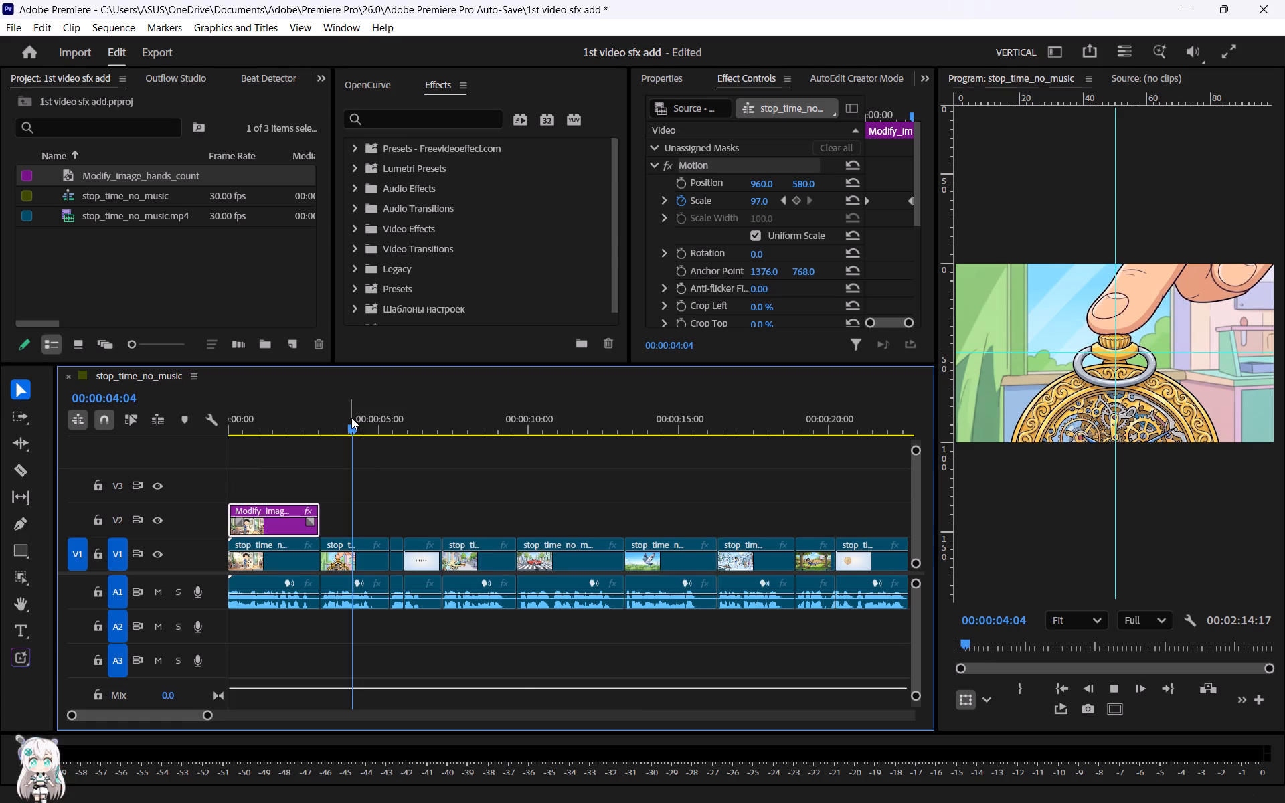
pyautogui.press('space')
pyautogui.press('space')
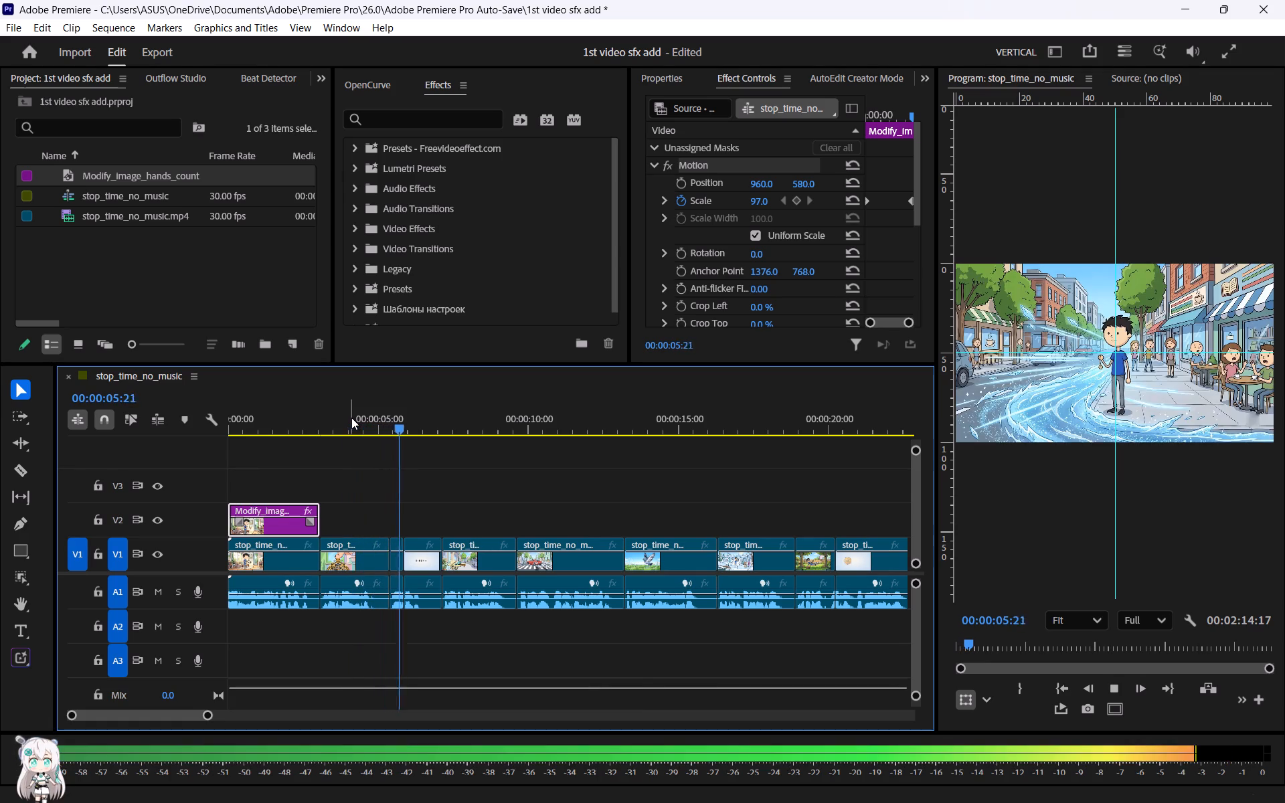
pyautogui.press('space')
pyautogui.moveTo(409, 420); pyautogui.dragTo(369, 416)
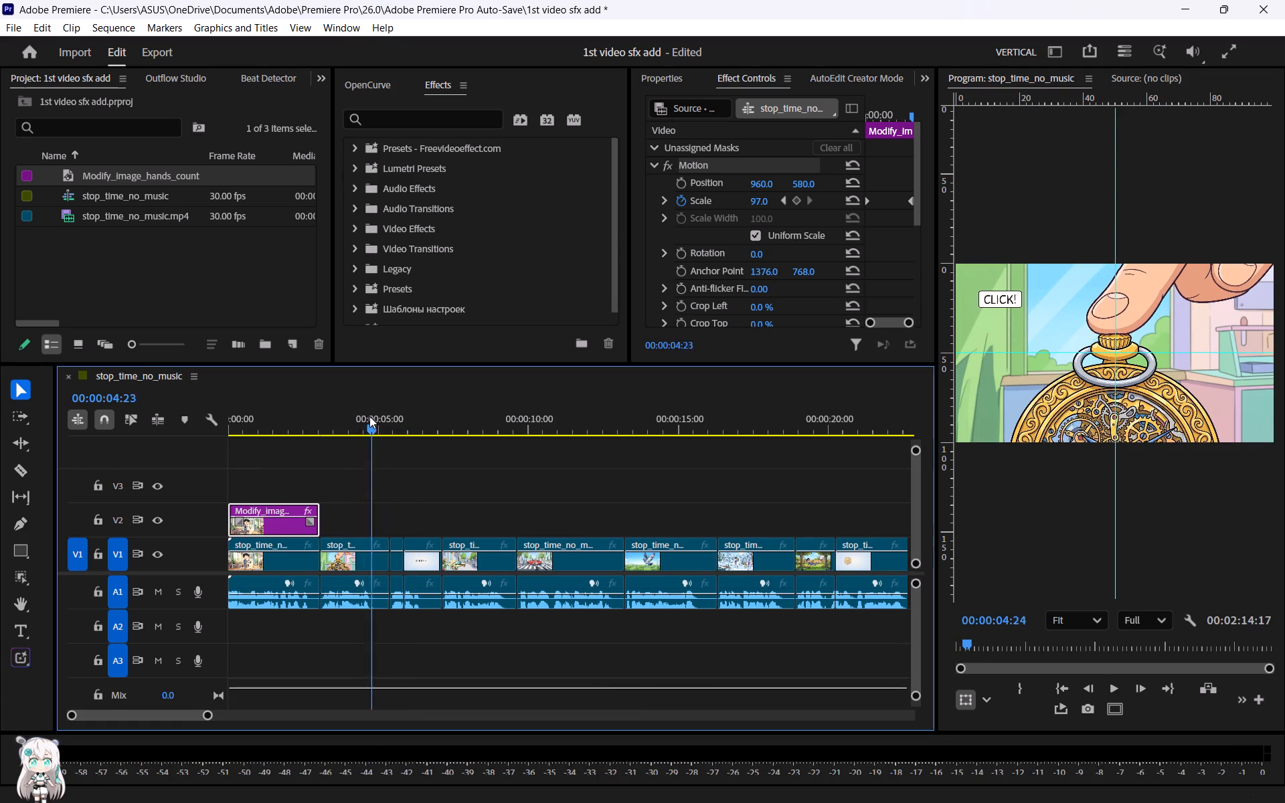
pyautogui.moveTo(369, 416); pyautogui.dragTo(379, 416)
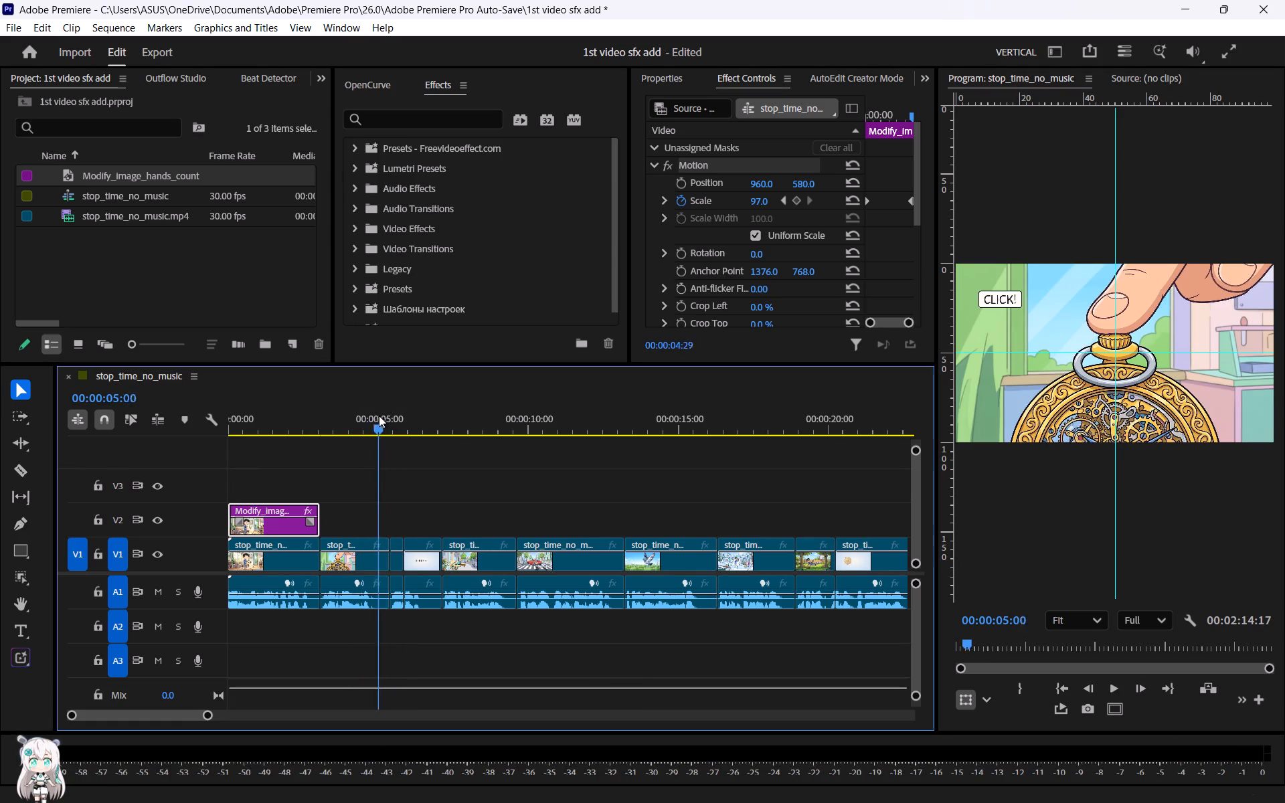
pyautogui.moveTo(379, 416); pyautogui.dragTo(347, 407)
pyautogui.press('space')
pyautogui.press('space')
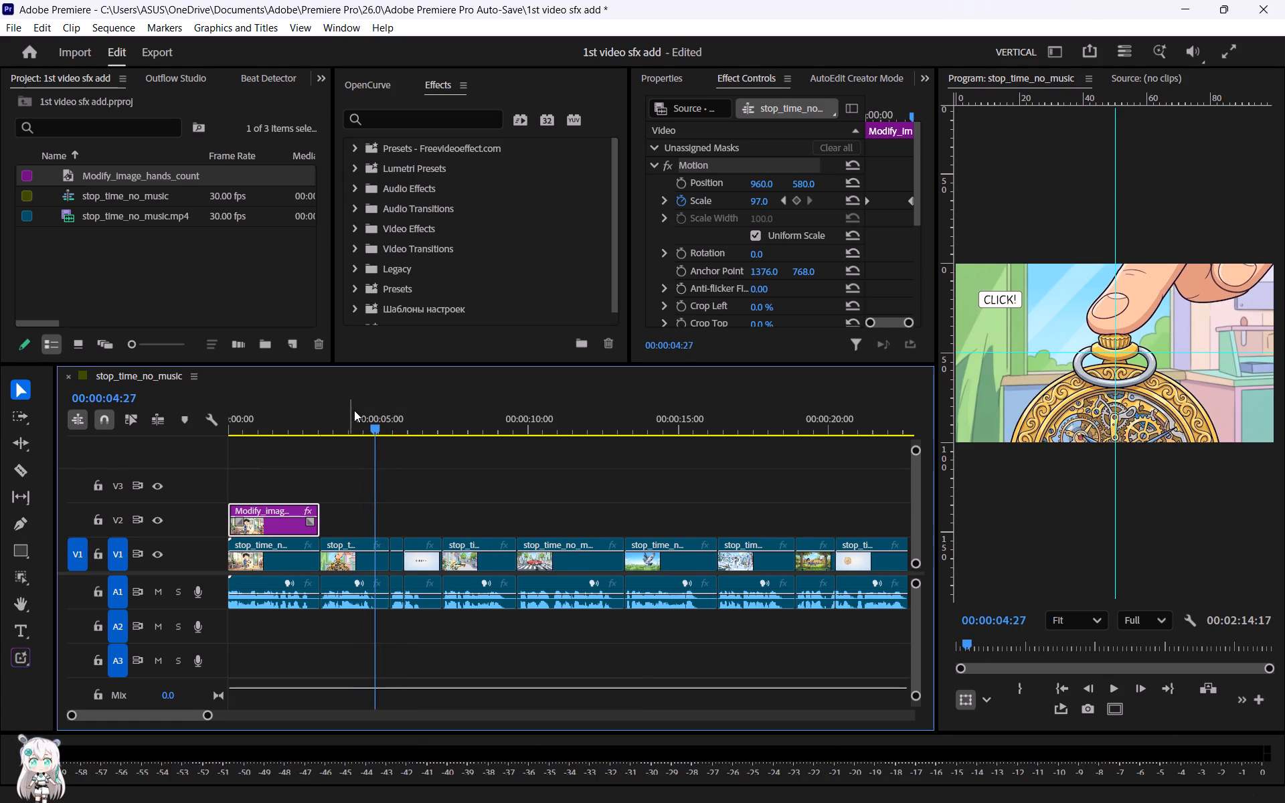
# Cut the V1 pocket-watch close-up clip just before the 5-second mark and delete the video portion after the cut.
pyautogui.keyDown('alt'); pyautogui.scroll(14, 348, 516); pyautogui.keyUp('alt')
pyautogui.press('space')
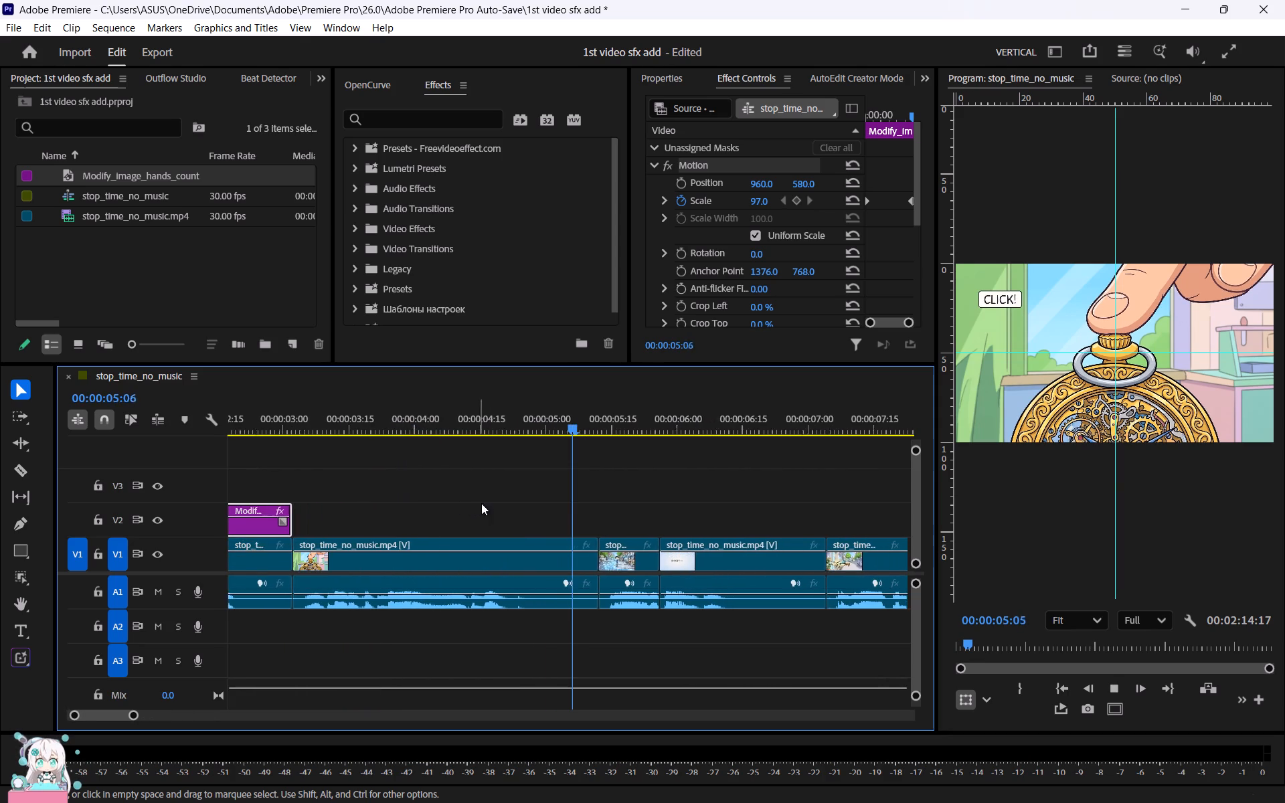
pyautogui.press('space')
pyautogui.press('c')
pyautogui.click(517, 546)
pyautogui.press('v')
pyautogui.click(549, 561)
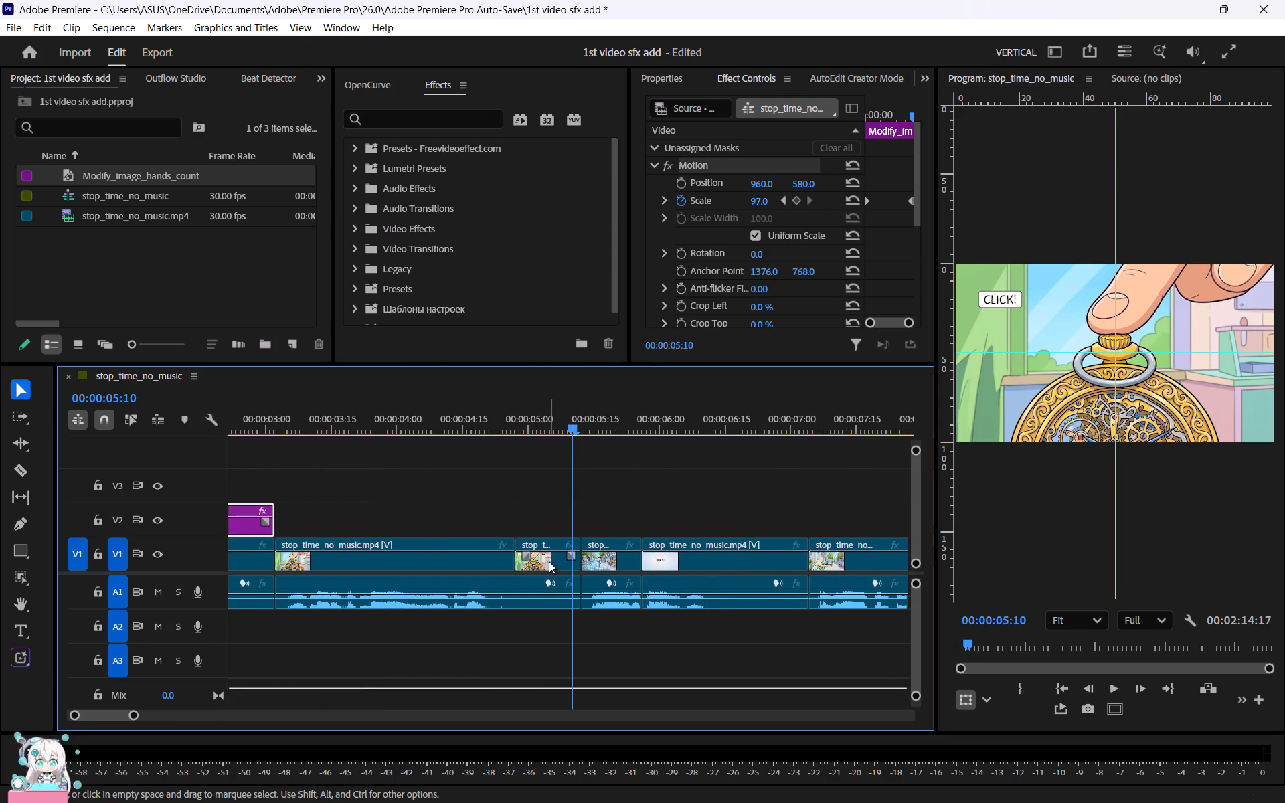
pyautogui.press('Delete')
# Slow the short street-scene clip on V1 to 50% speed with Optical flow time interpolation.
pyautogui.click(585, 563)
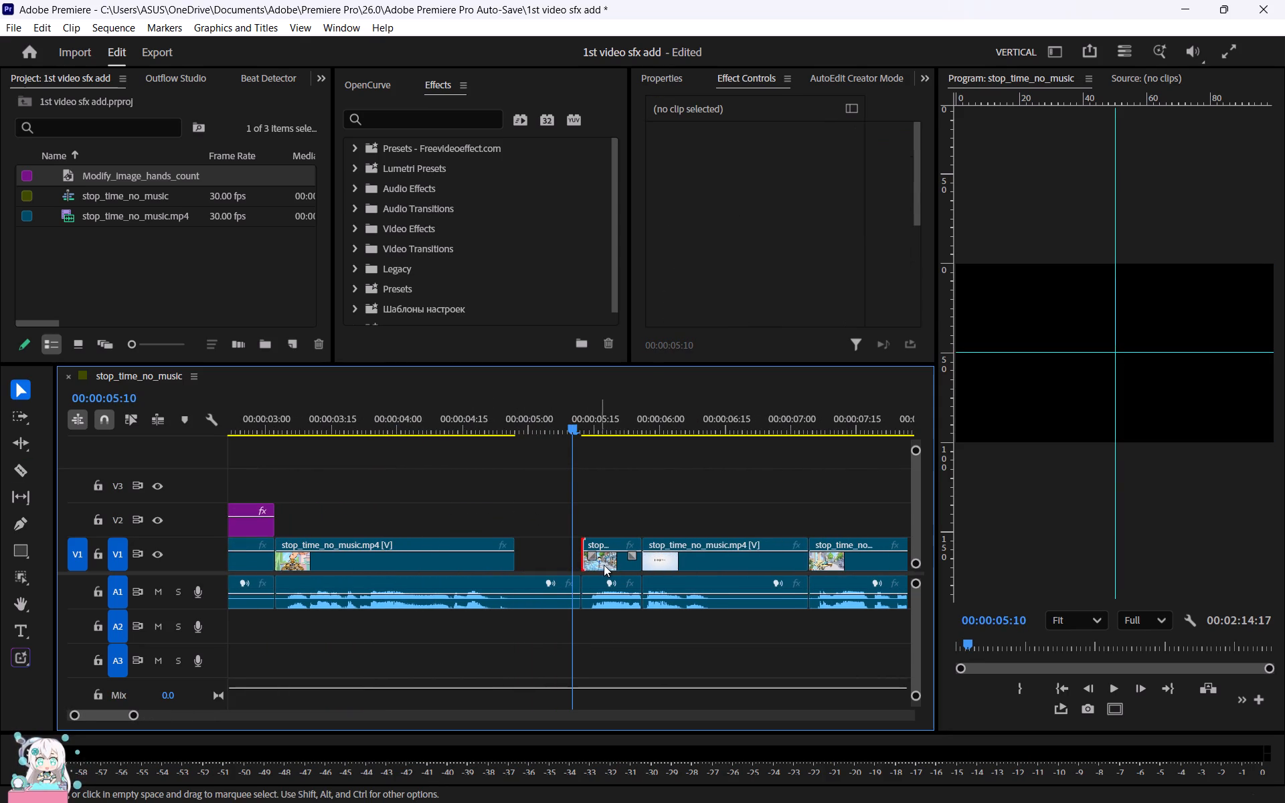
pyautogui.click(604, 565)
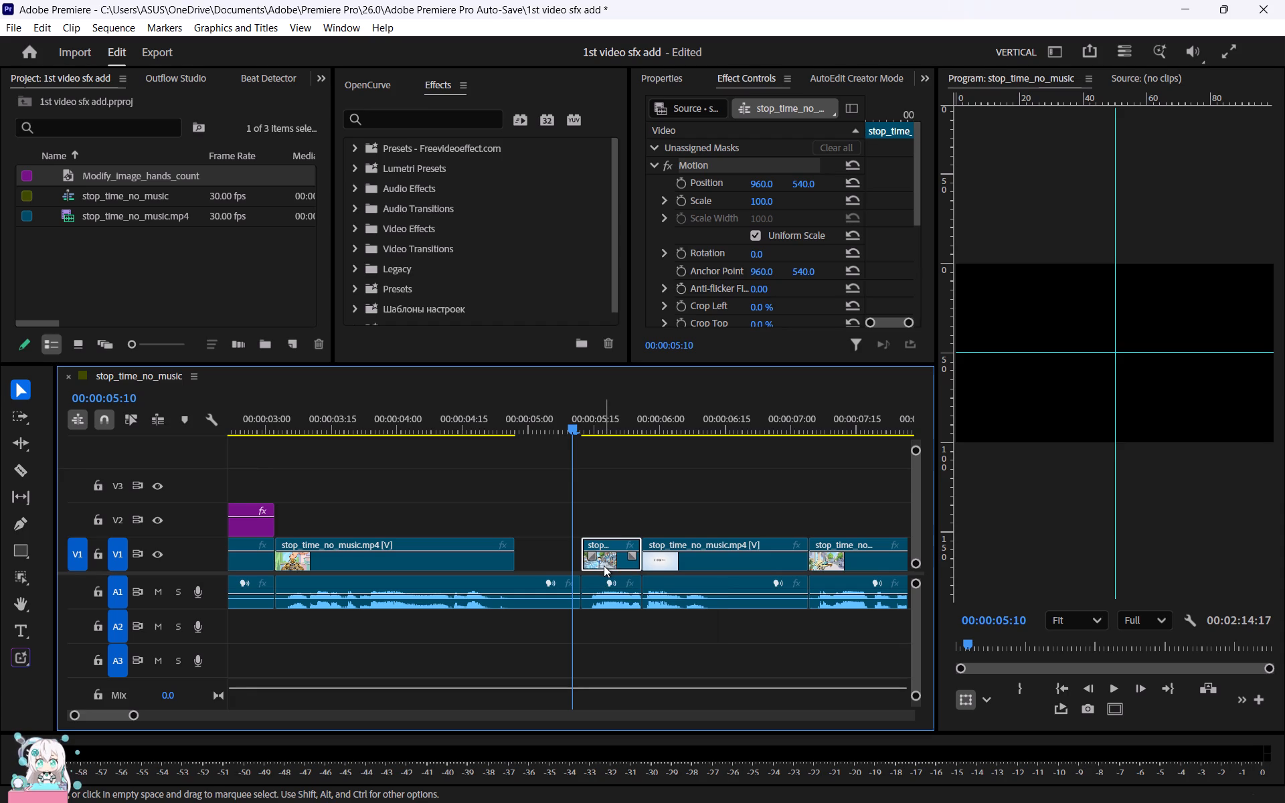
pyautogui.hotkey('ctrl', 'r')
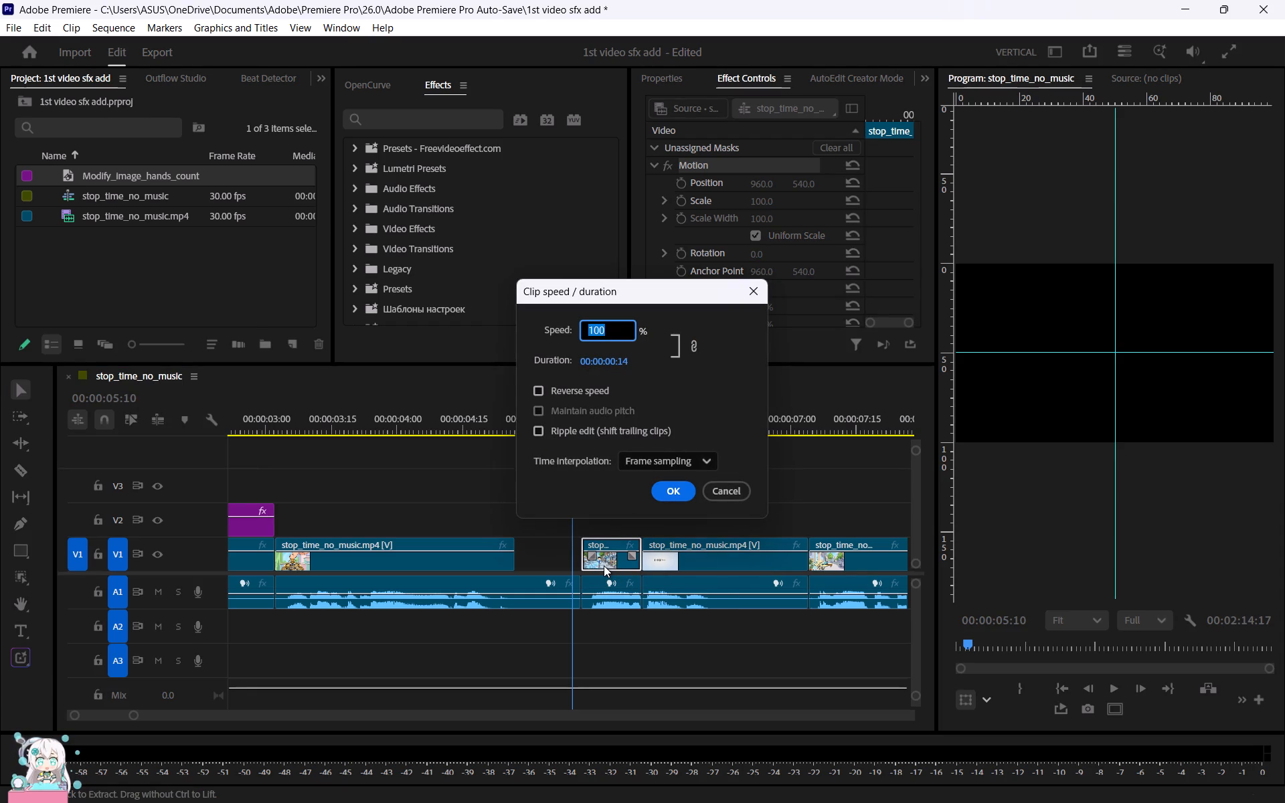
pyautogui.press('5')
pyautogui.press('0')
pyautogui.click(674, 462)
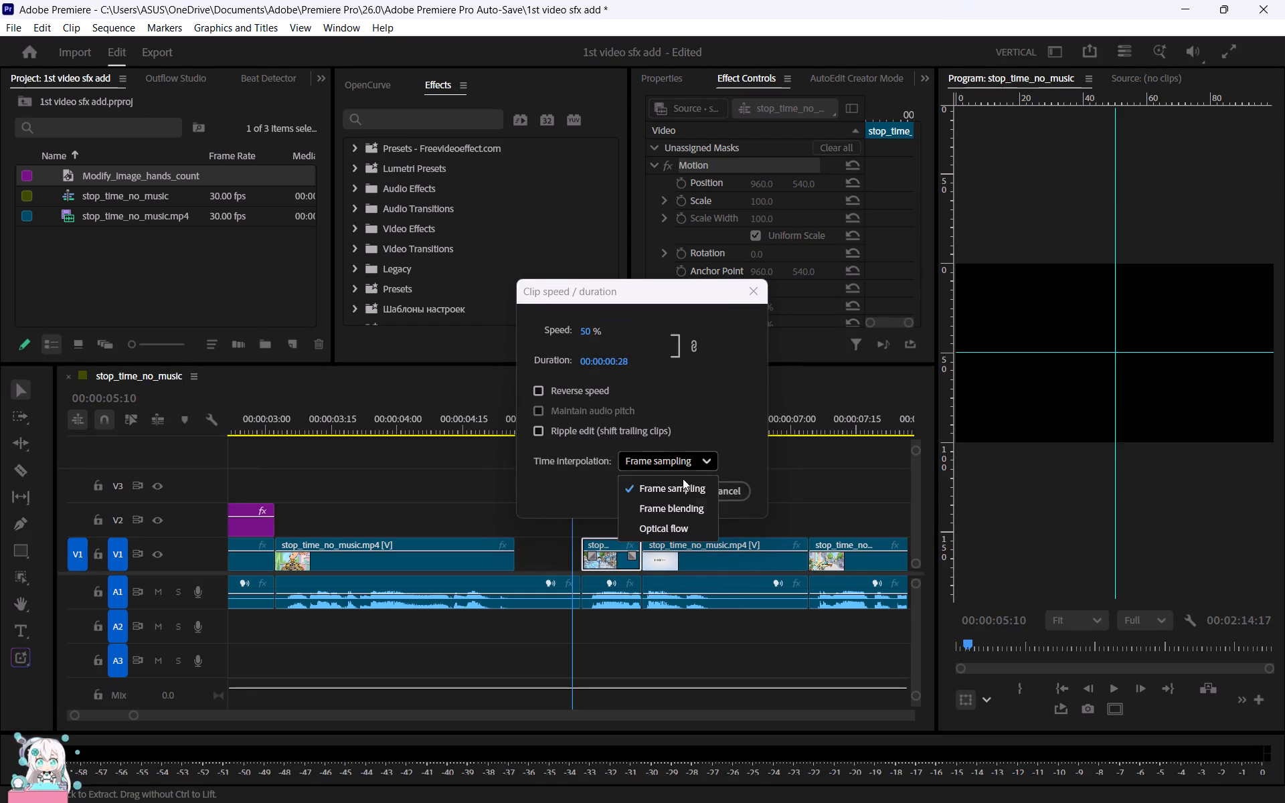
pyautogui.click(671, 522)
pyautogui.click(677, 493)
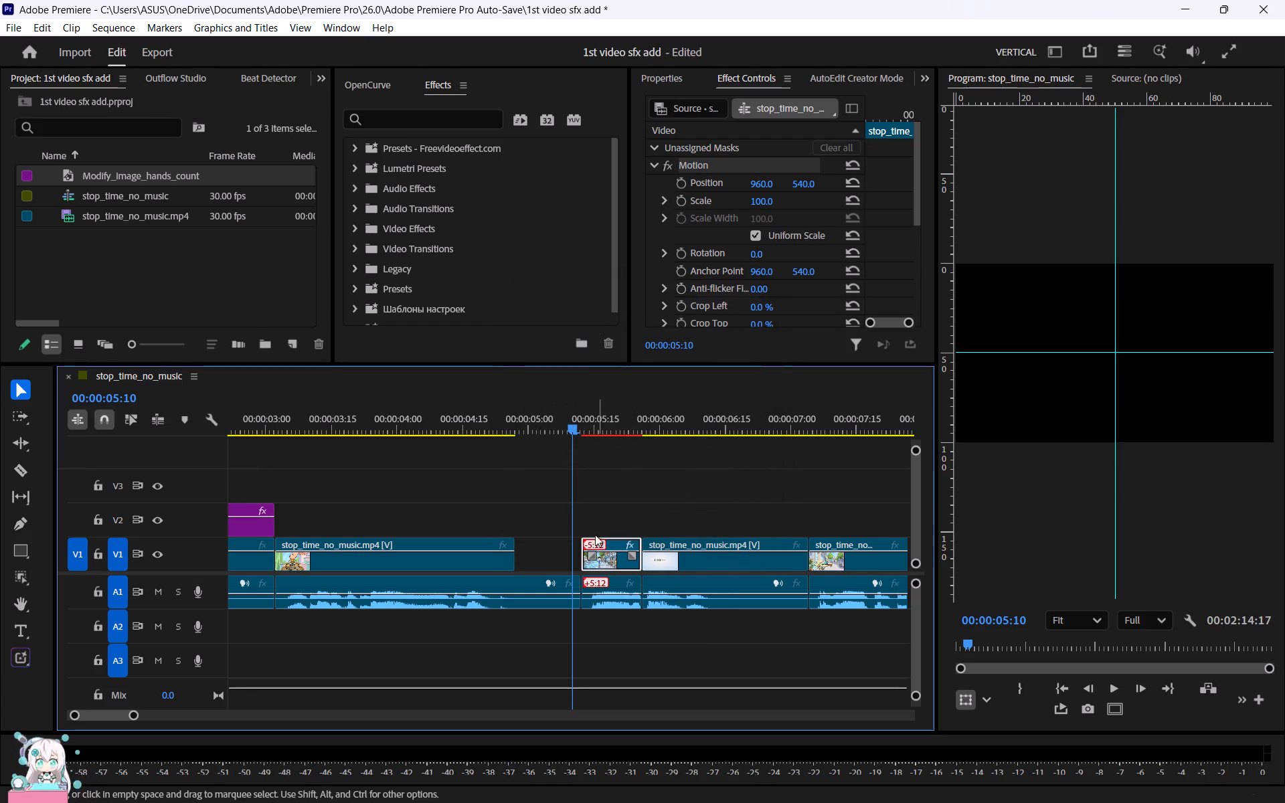
# Move the slowed street-scene clip earlier on V1 so it starts where the shortened pocket-watch clip ends.
pyautogui.moveTo(608, 564); pyautogui.dragTo(553, 556)
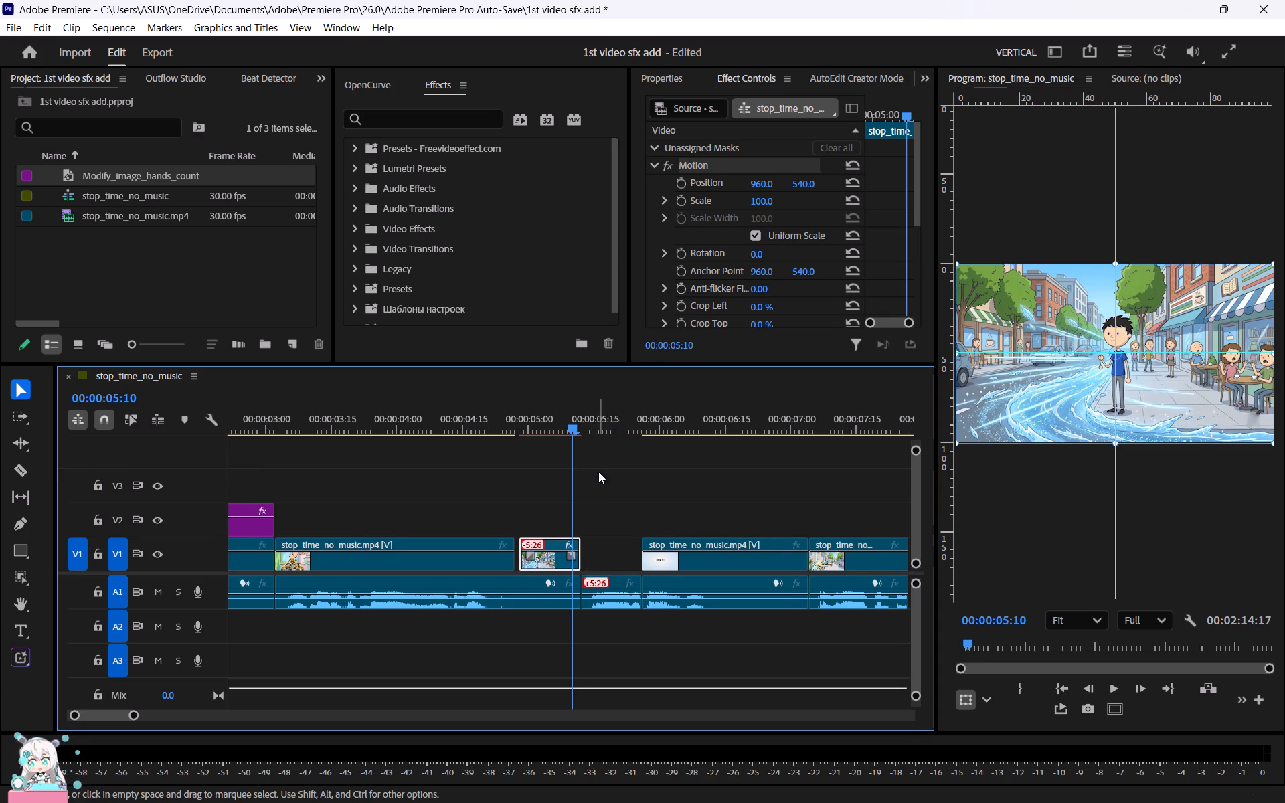
pyautogui.press('space')
pyautogui.press('space')
pyautogui.moveTo(545, 428); pyautogui.dragTo(497, 414)
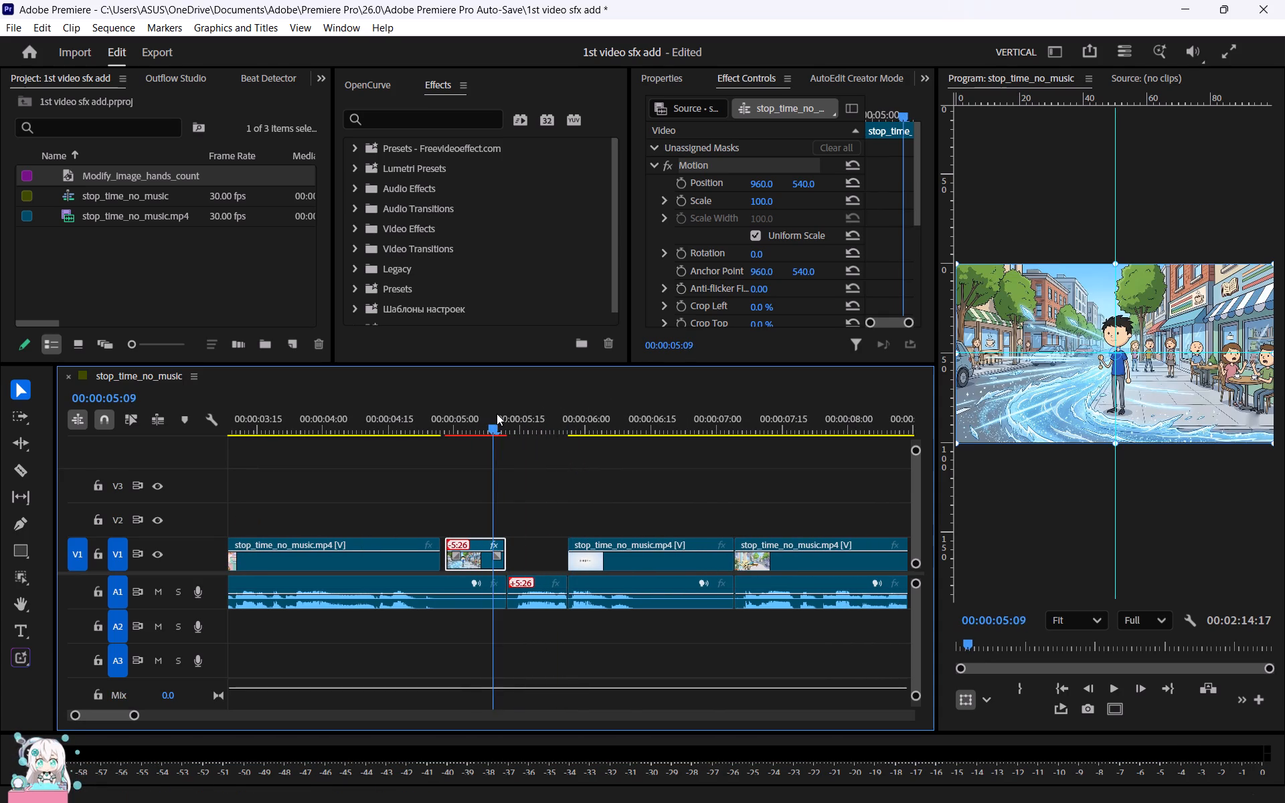
pyautogui.moveTo(497, 414); pyautogui.dragTo(524, 419)
pyautogui.click(509, 559)
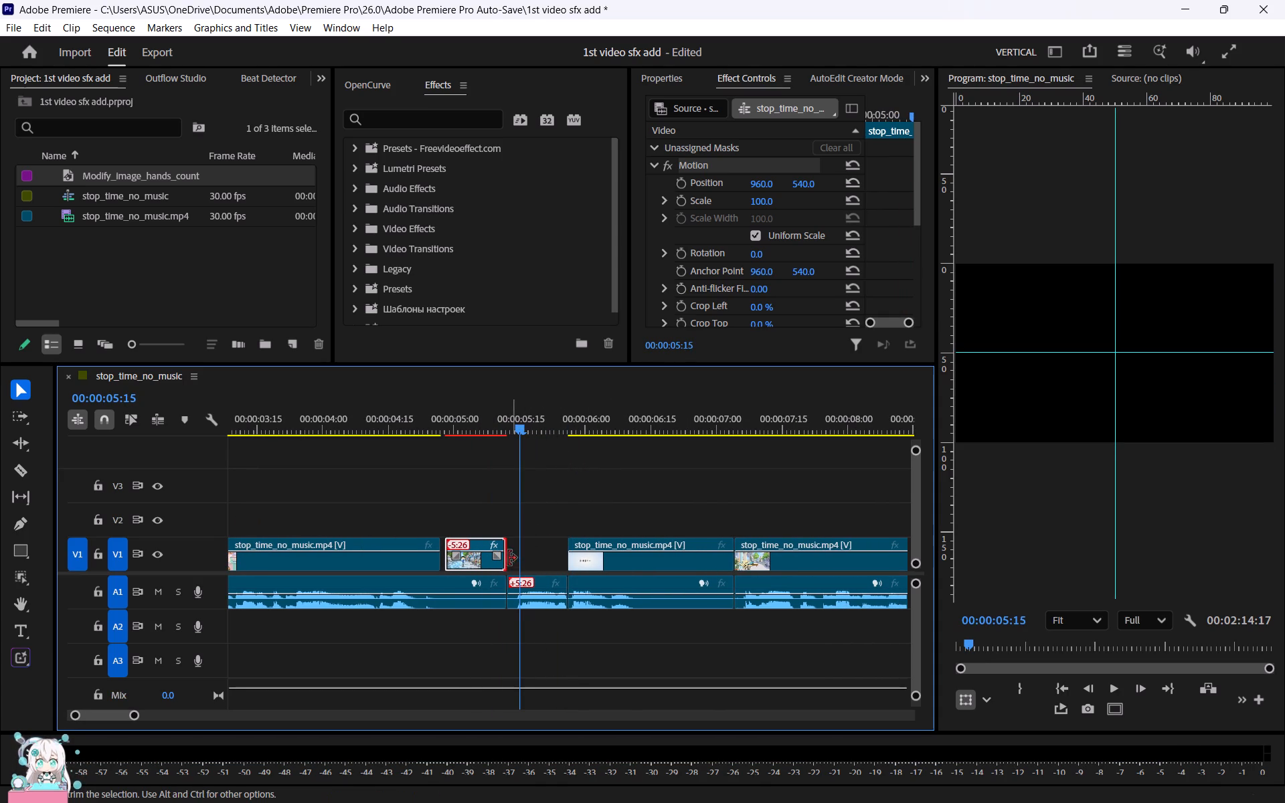
pyautogui.click(477, 556)
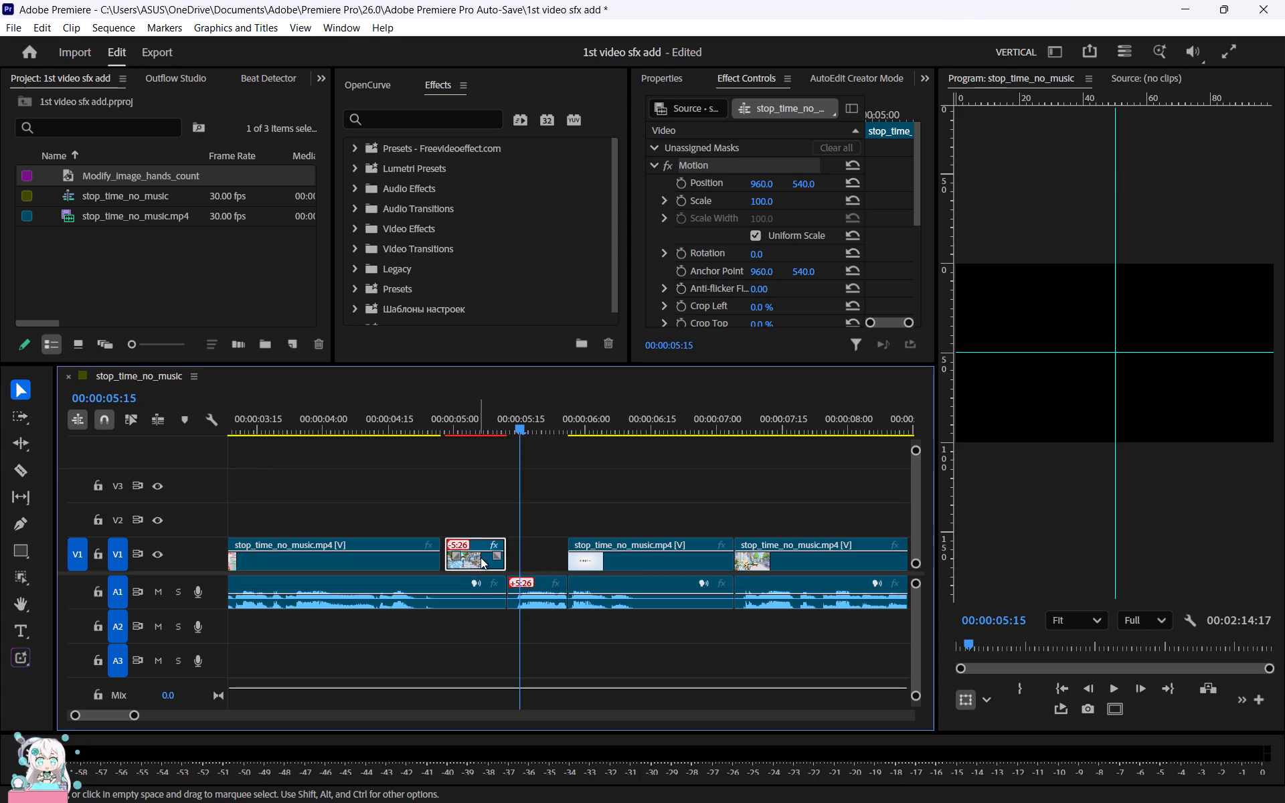
pyautogui.click(483, 561)
# Extend the end of the slowed street-scene clip to meet the start of the "TIME STOPS." clip.
pyautogui.moveTo(505, 564); pyautogui.dragTo(541, 564)
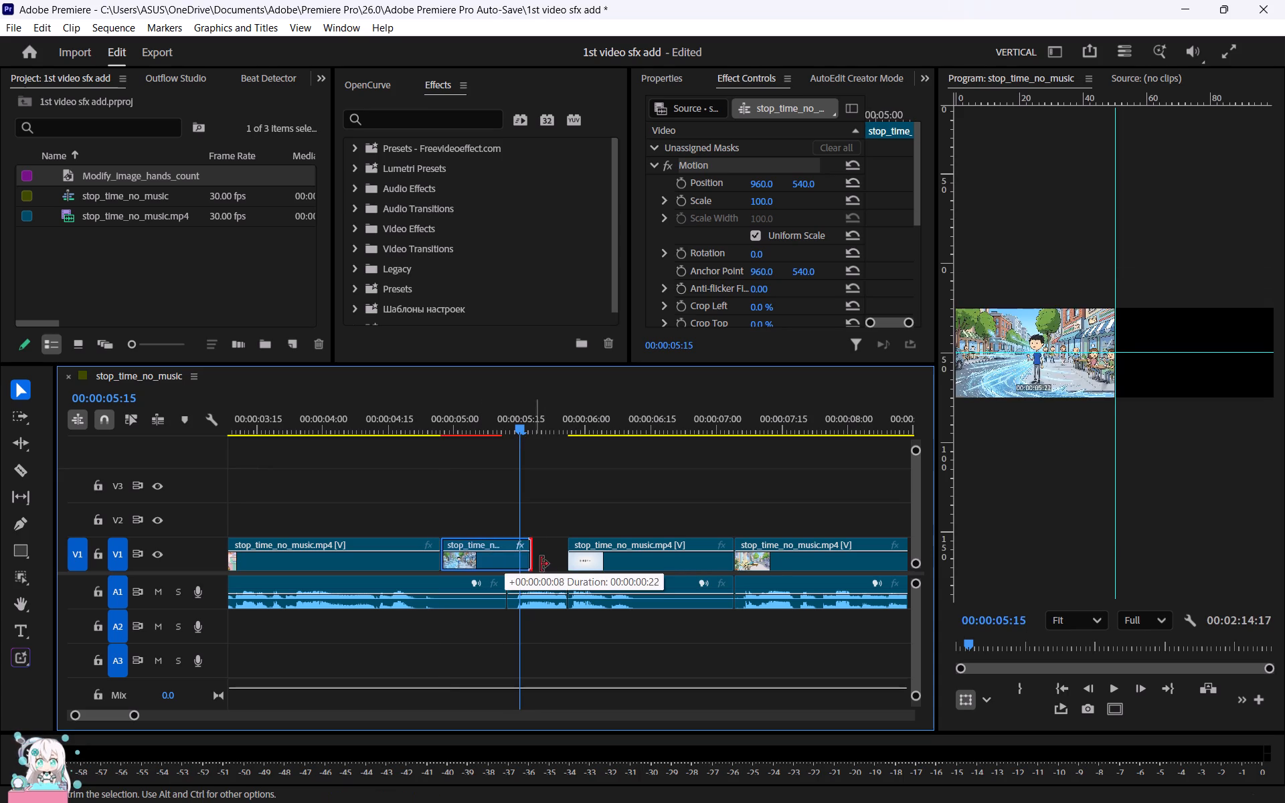
pyautogui.moveTo(541, 564); pyautogui.dragTo(570, 564)
pyautogui.moveTo(517, 430); pyautogui.dragTo(555, 433)
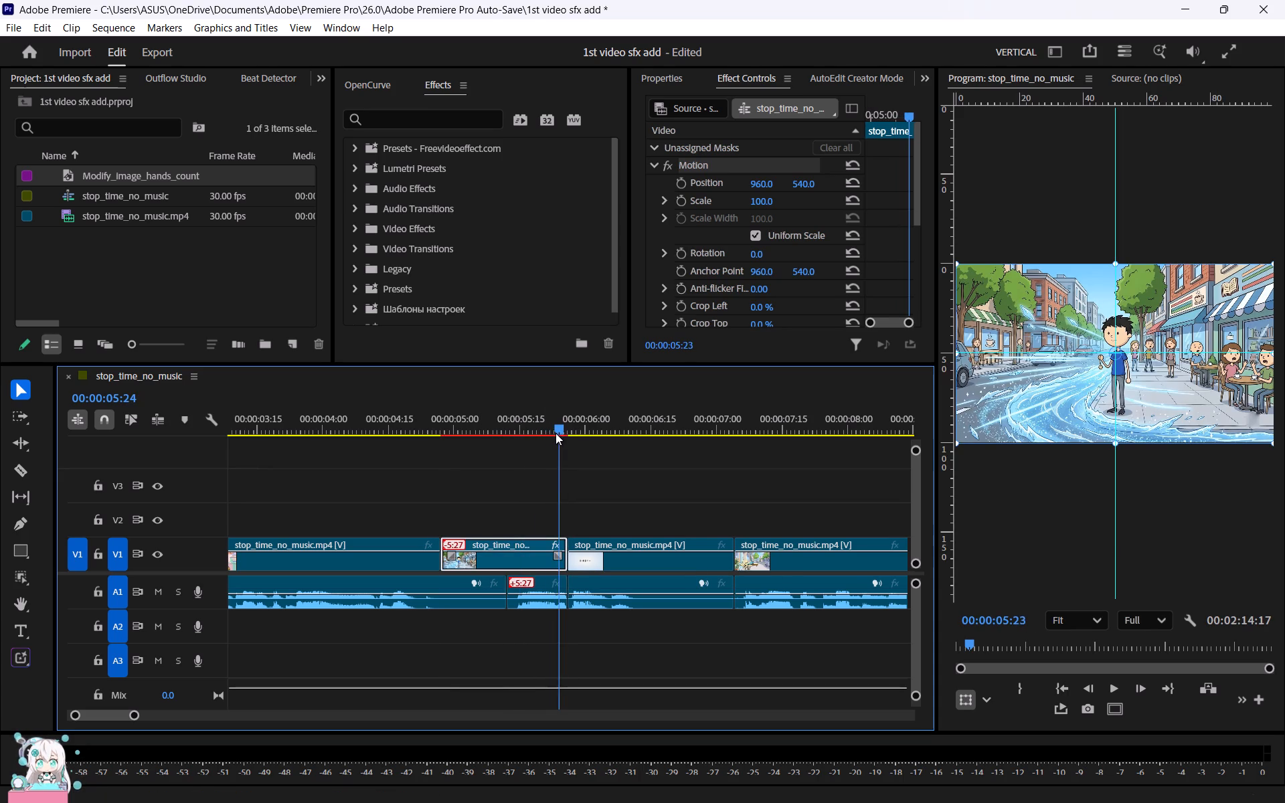
pyautogui.moveTo(555, 433); pyautogui.dragTo(582, 434)
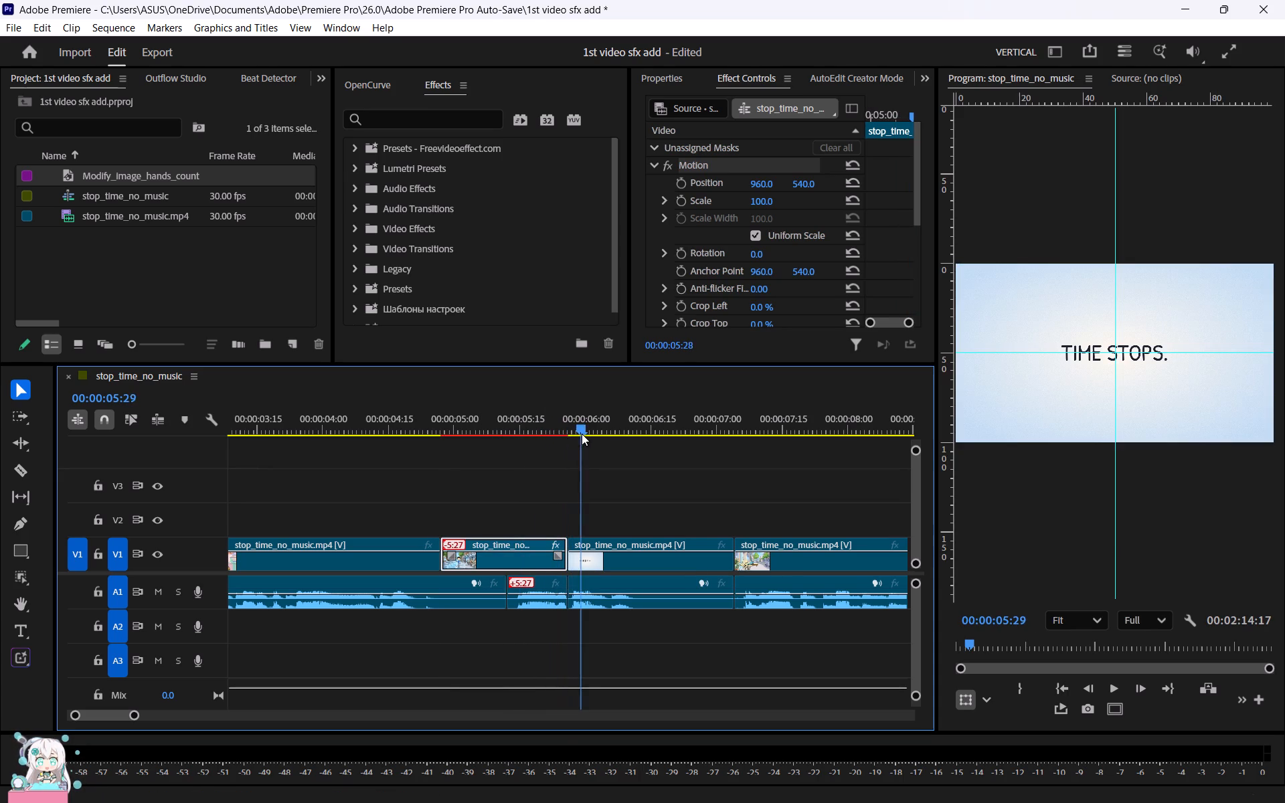
# Play back the sequence from the pocket-watch close-up to check the slowed street scene and following shots, then return to the start.
pyautogui.moveTo(582, 434); pyautogui.dragTo(396, 420)
pyautogui.press('space')
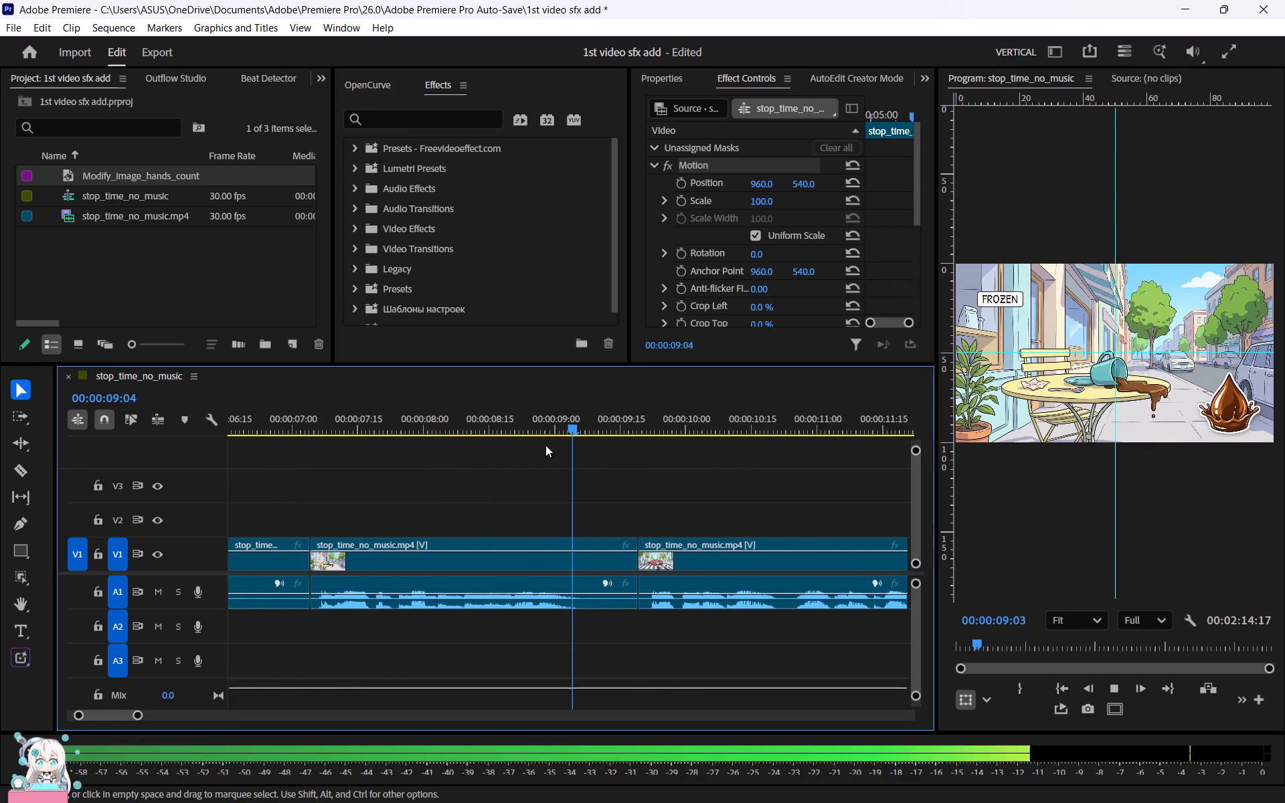
pyautogui.scroll(-10, 575, 458)
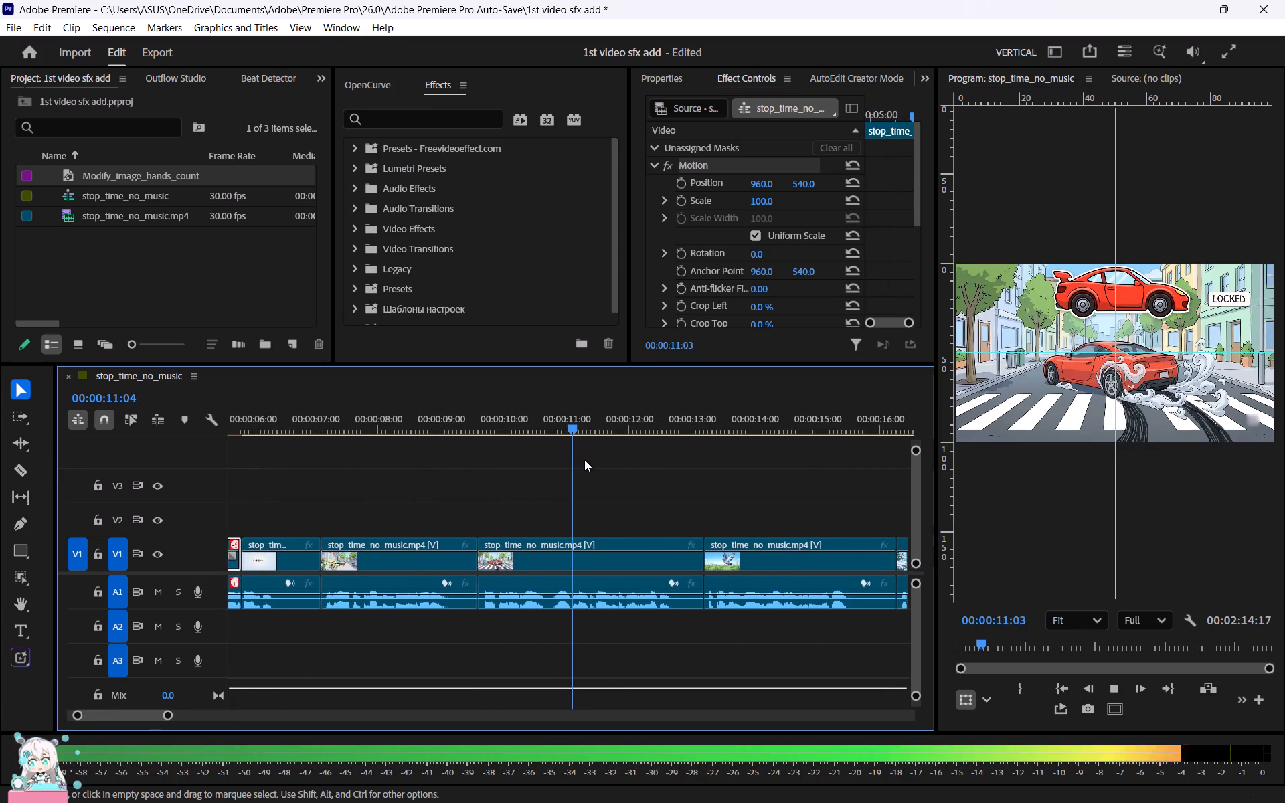
pyautogui.keyDown('alt'); pyautogui.scroll(-4, 593, 461); pyautogui.keyUp('alt')
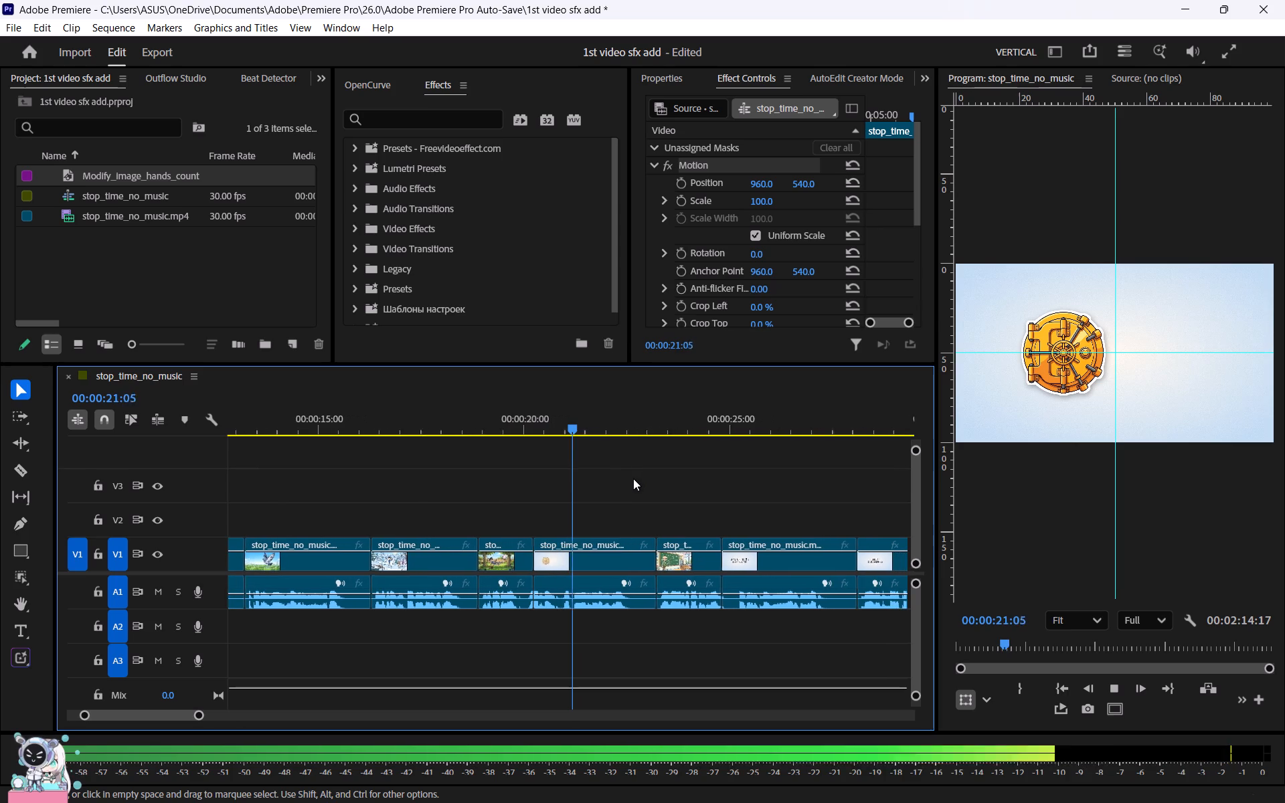
pyautogui.moveTo(590, 419); pyautogui.dragTo(0, 563)
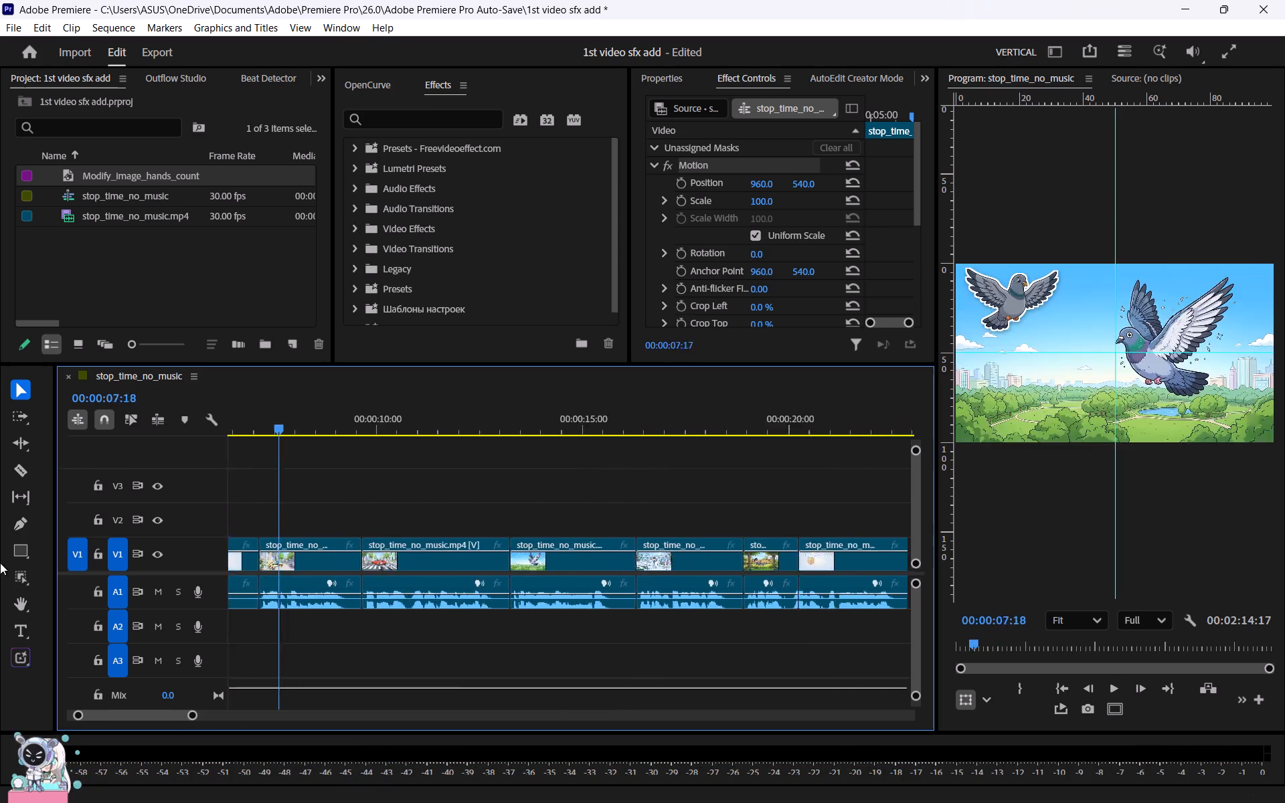
pyautogui.moveTo(0, 563); pyautogui.dragTo(3, 563)
# Switch to File Explorer, open the SFX folder in a new tab and search it for "pop".
pyautogui.click(618, 774)
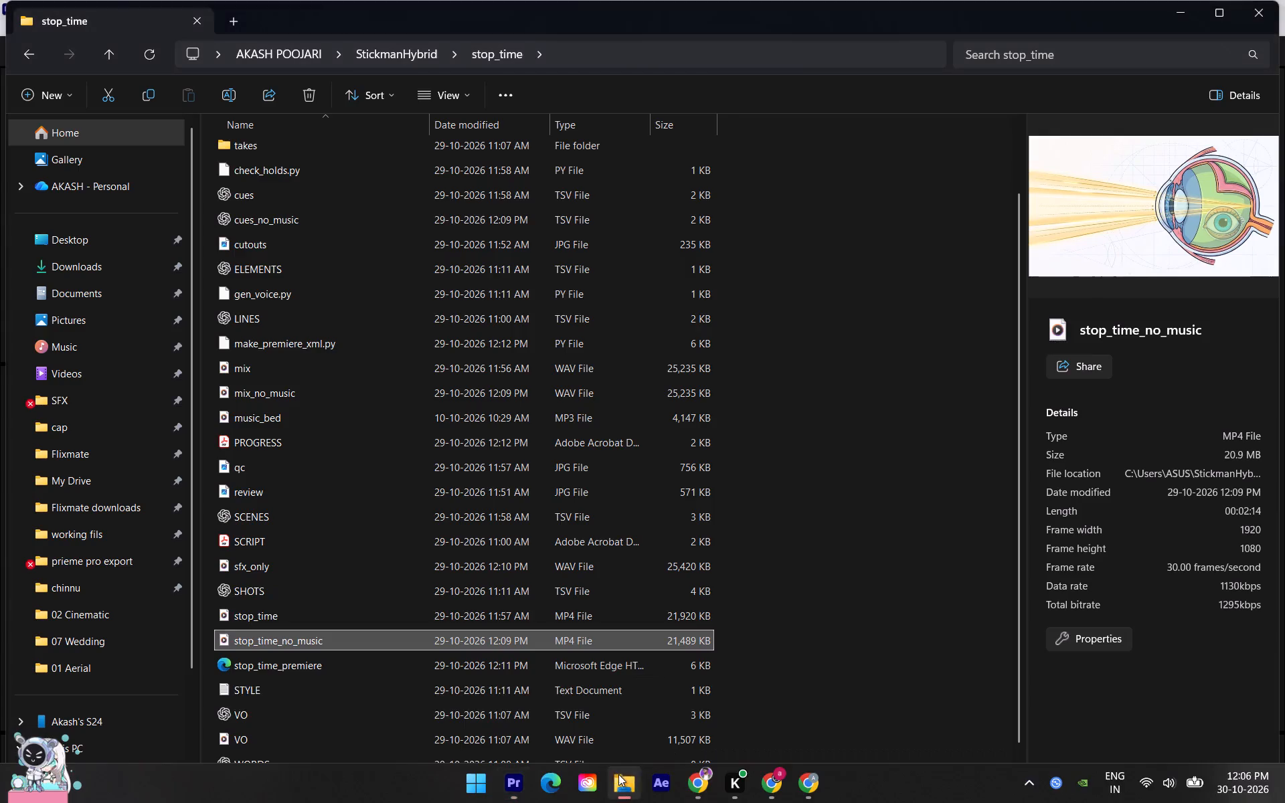
pyautogui.click(246, 14)
pyautogui.click(1029, 52)
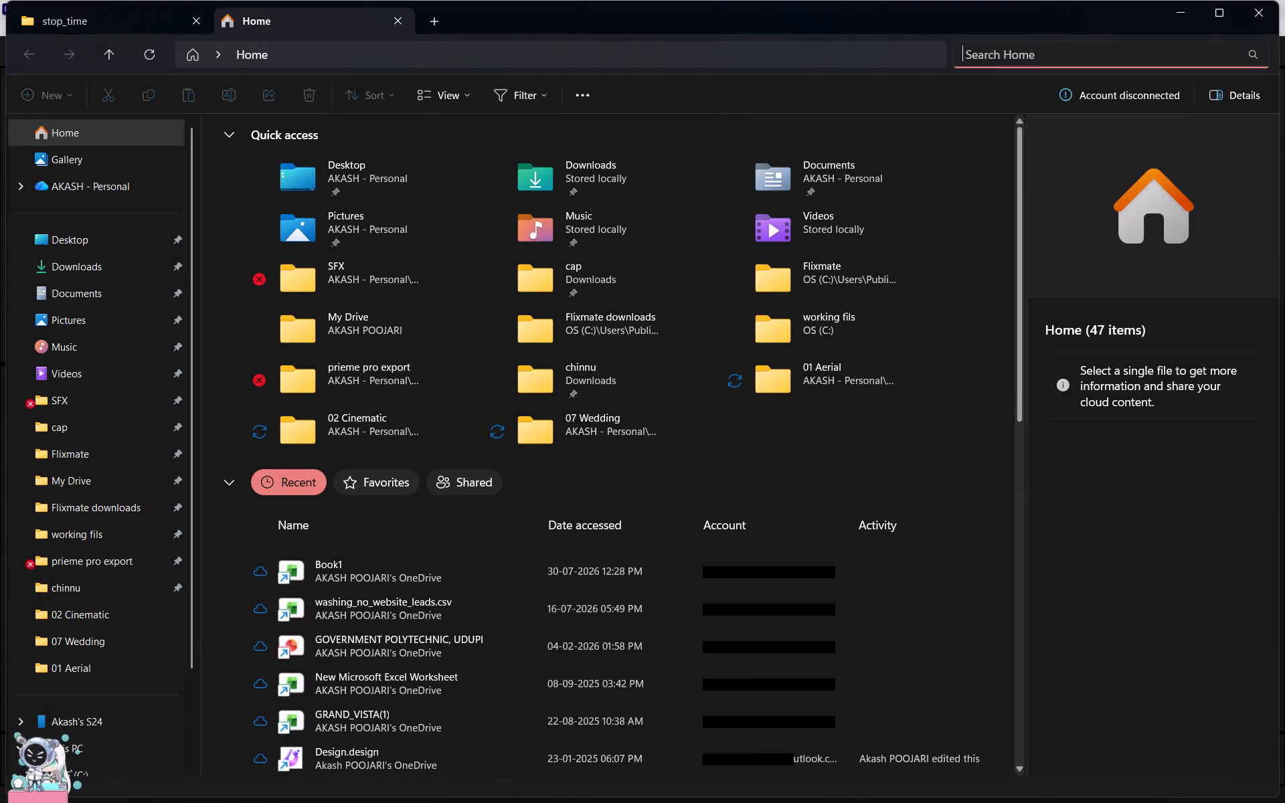
pyautogui.click(98, 410)
pyautogui.click(1082, 56)
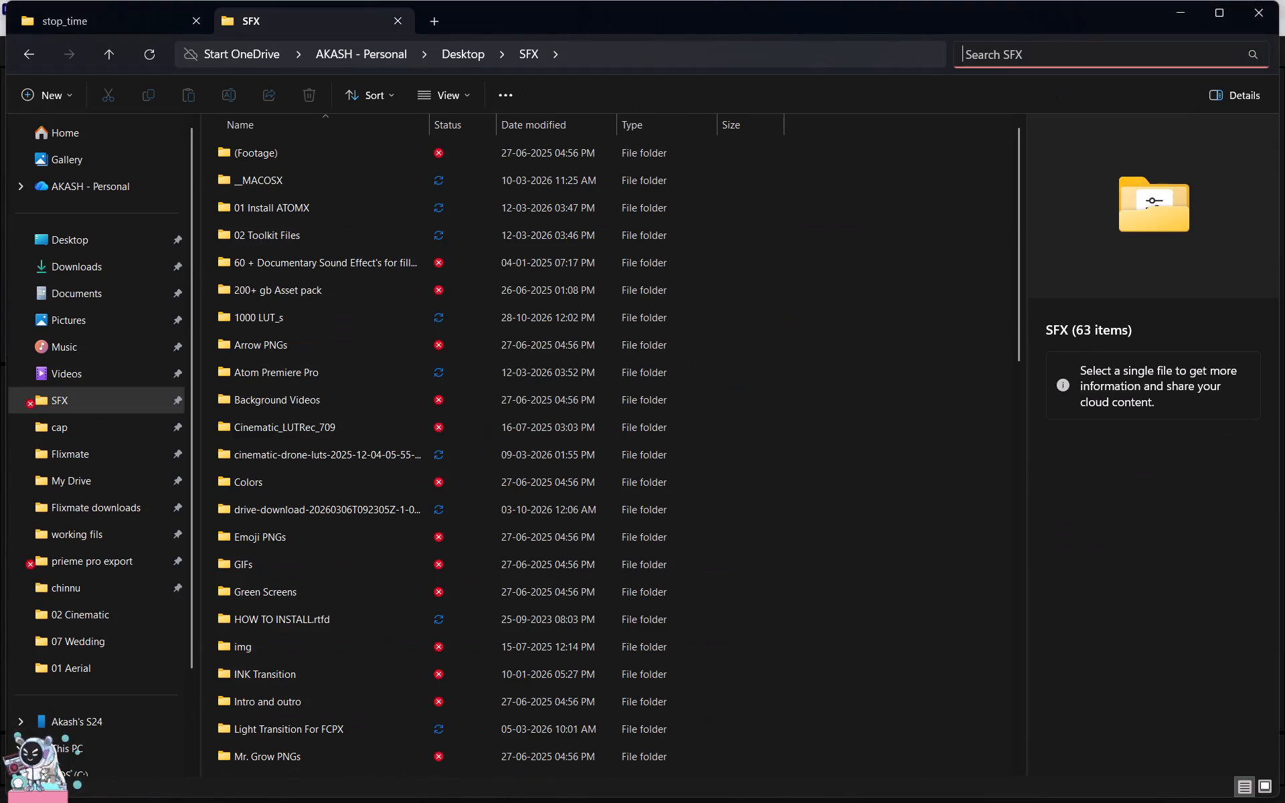
pyautogui.write('pop')
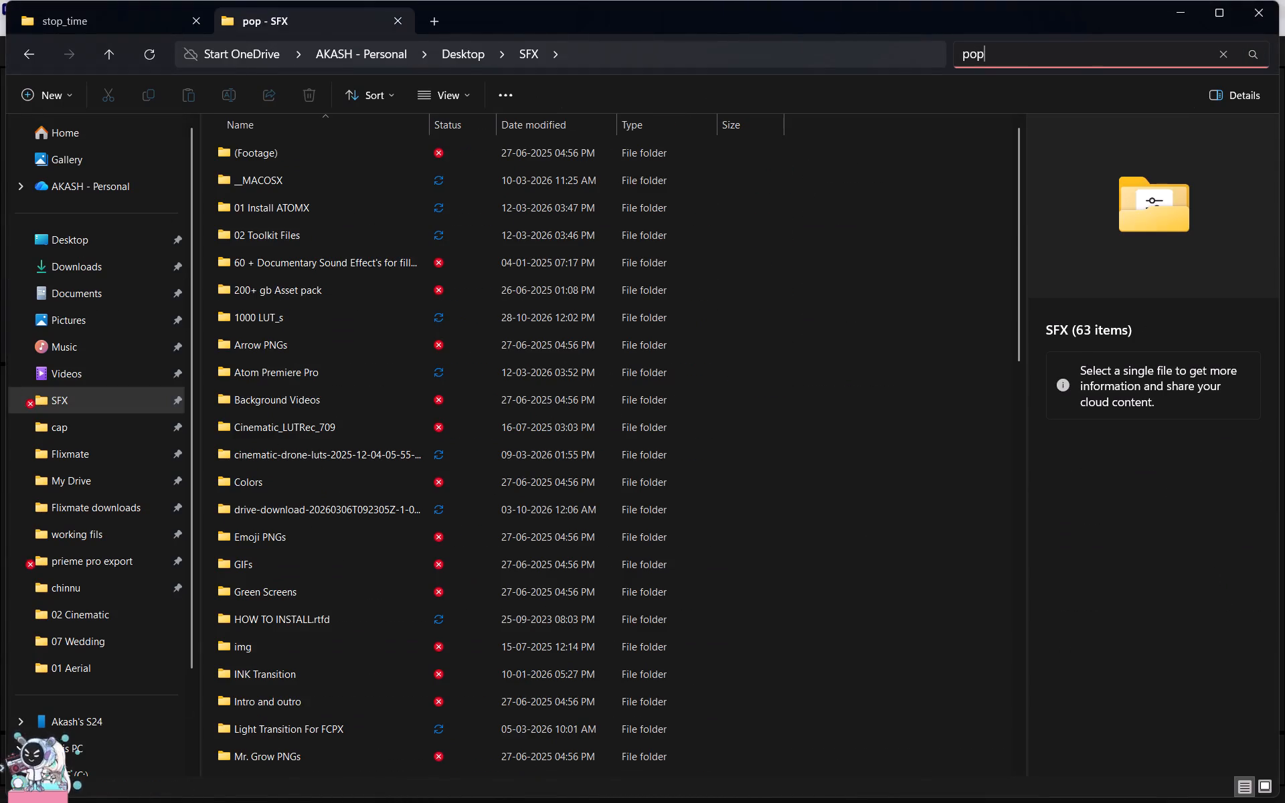
pyautogui.press('Return')
# Preview the pop sound files, including Pop.mp3, Pop sound effect, Pop 1 and Pop 2, to compare them for the video.
pyautogui.click(402, 152)
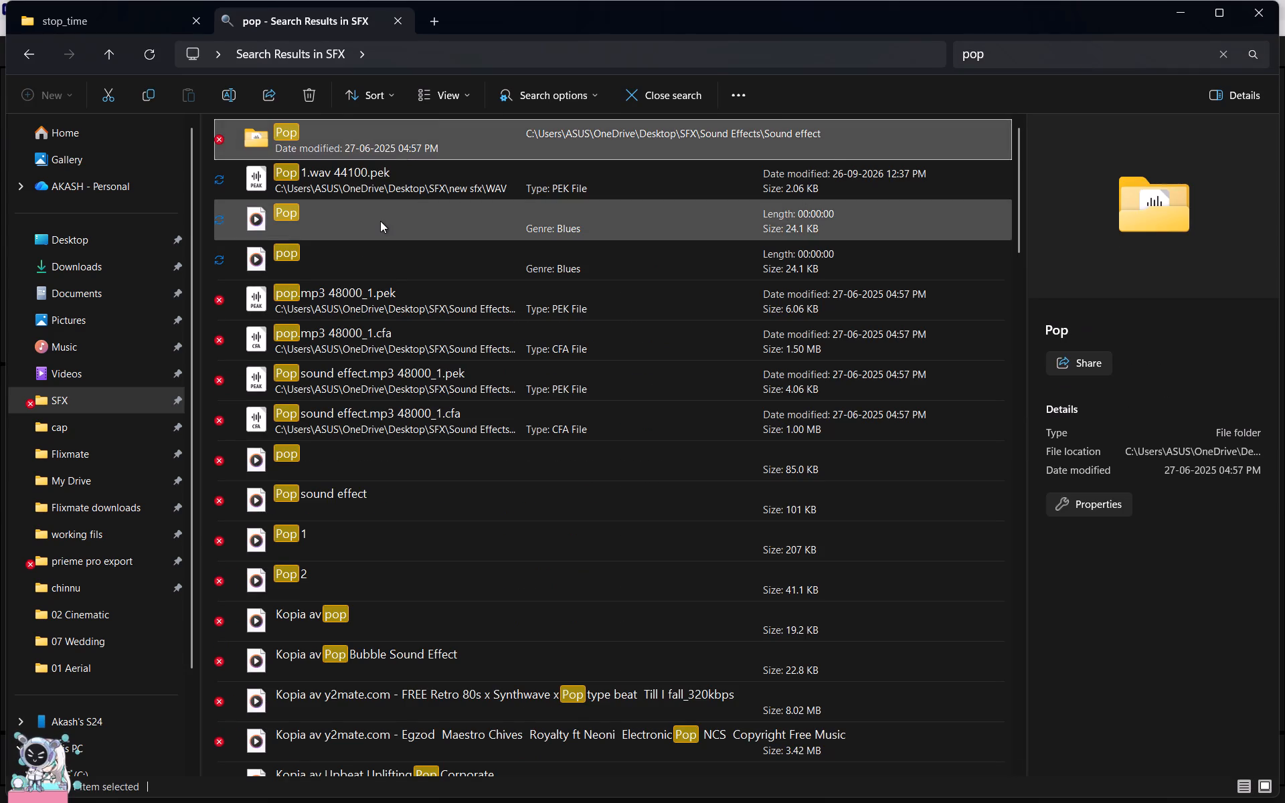
pyautogui.click(380, 221)
pyautogui.press('space')
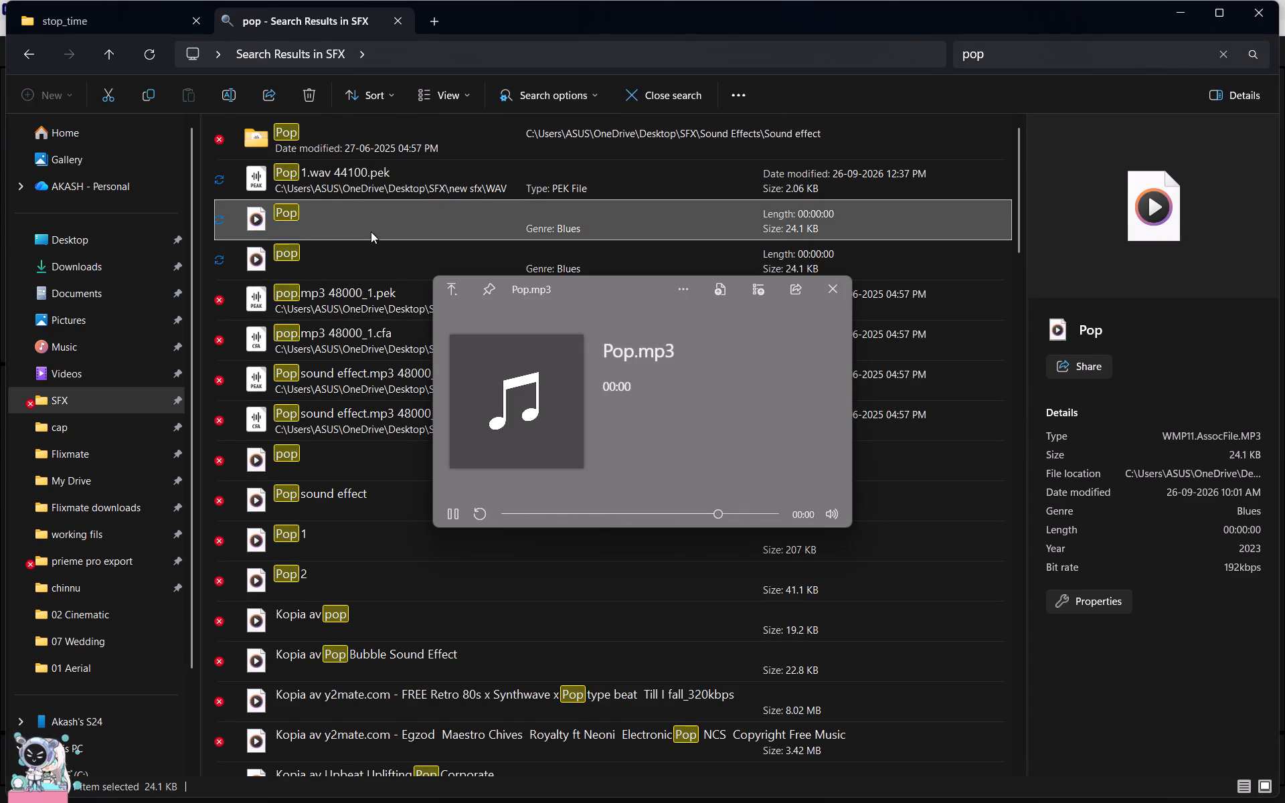
pyautogui.click(347, 247)
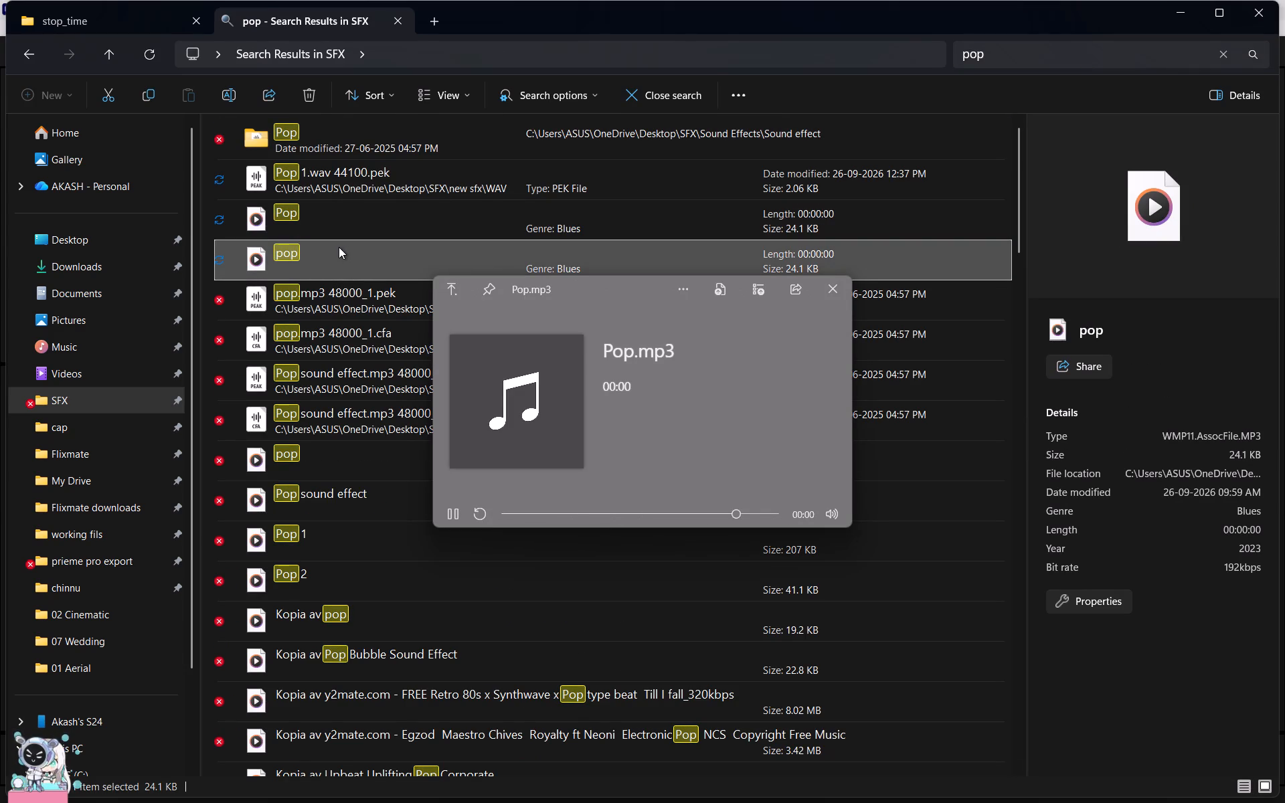
pyautogui.press('space')
pyautogui.moveTo(323, 262); pyautogui.dragTo(339, 262)
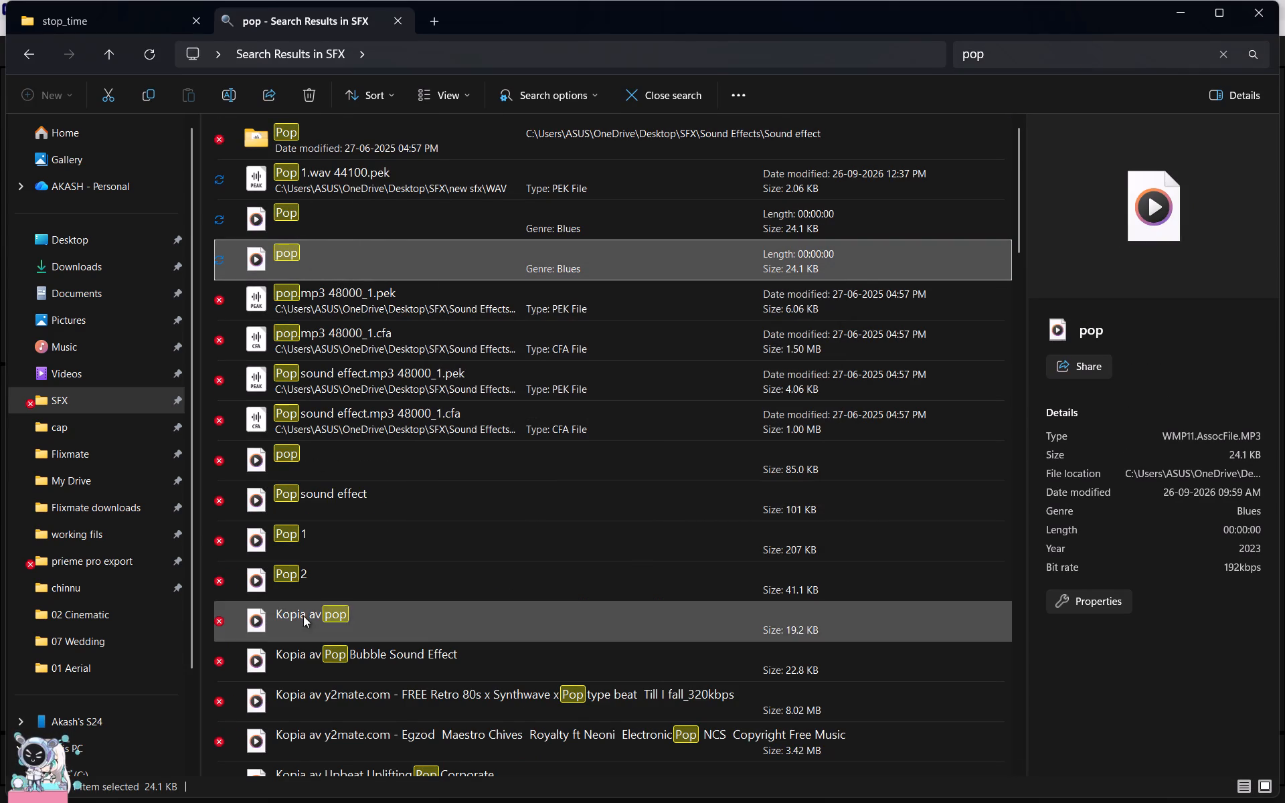
pyautogui.click(335, 510)
pyautogui.press('space')
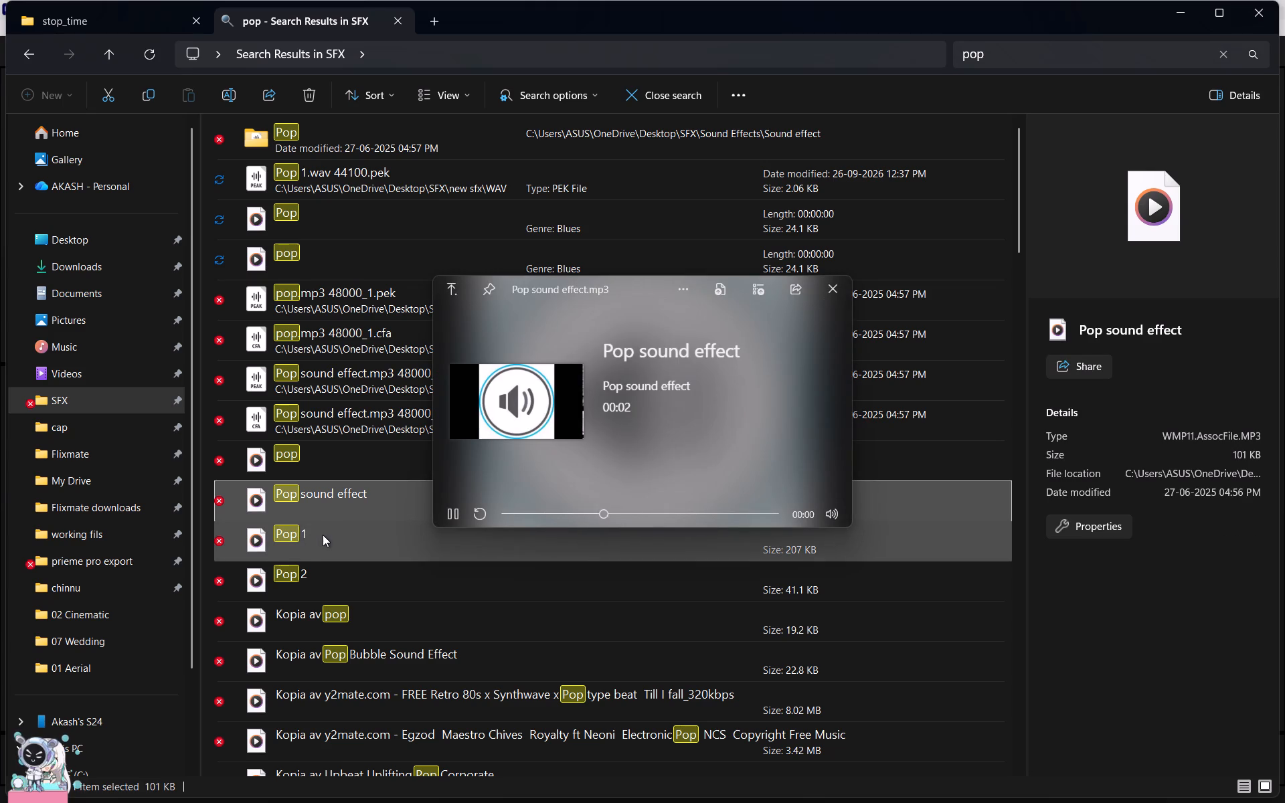
pyautogui.click(341, 468)
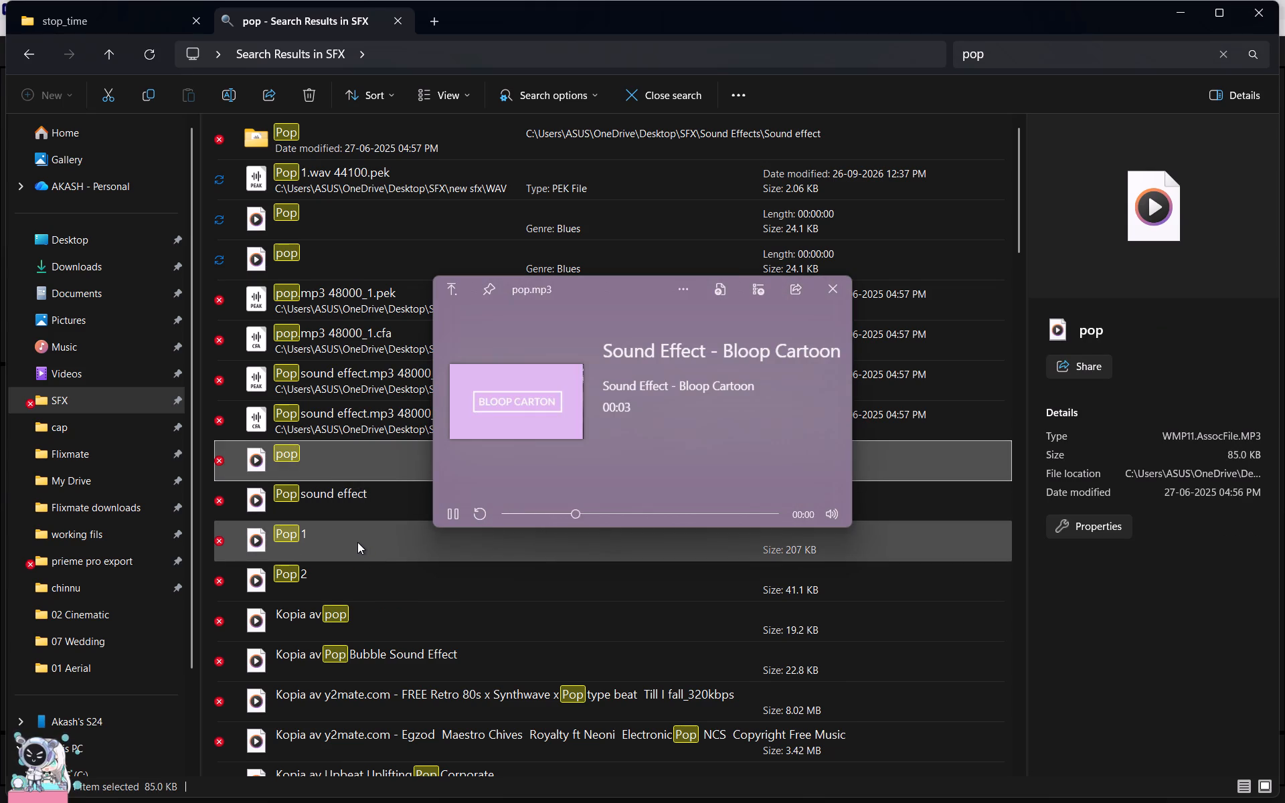
pyautogui.click(357, 542)
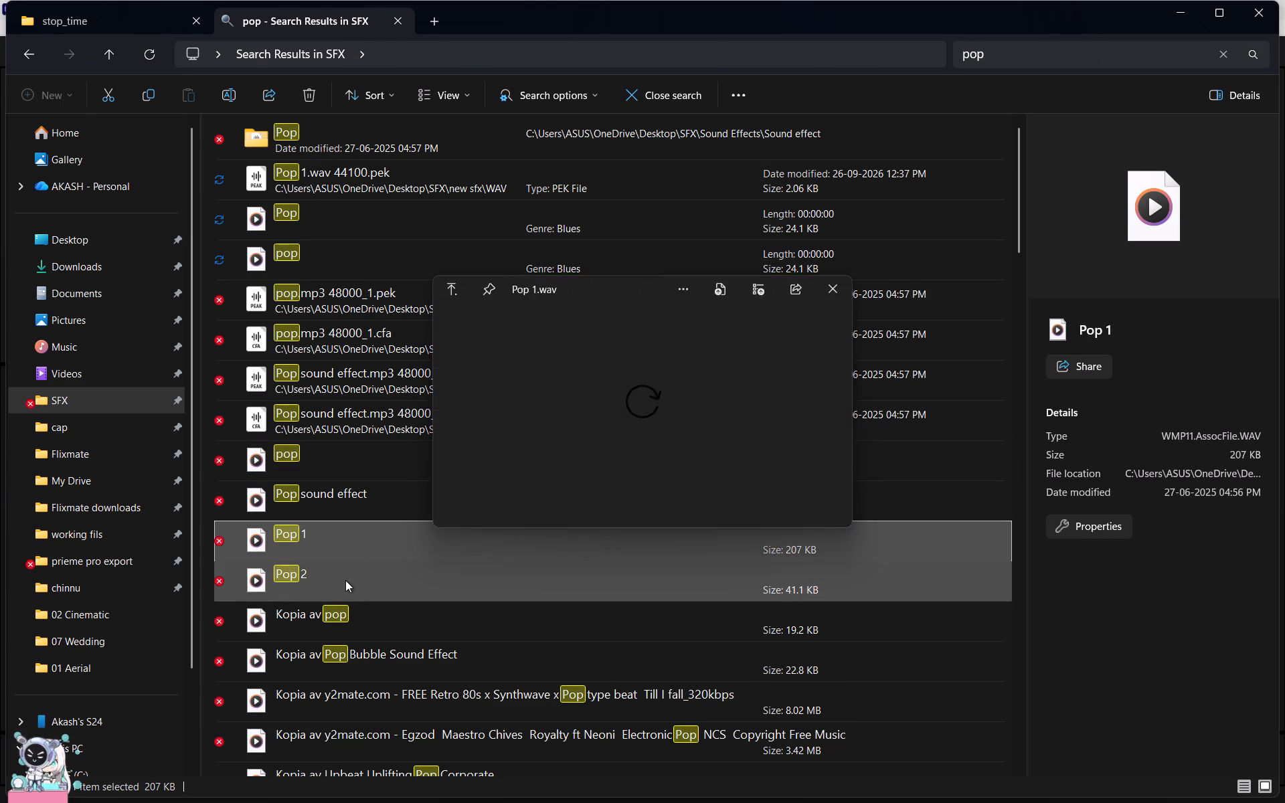
pyautogui.click(345, 580)
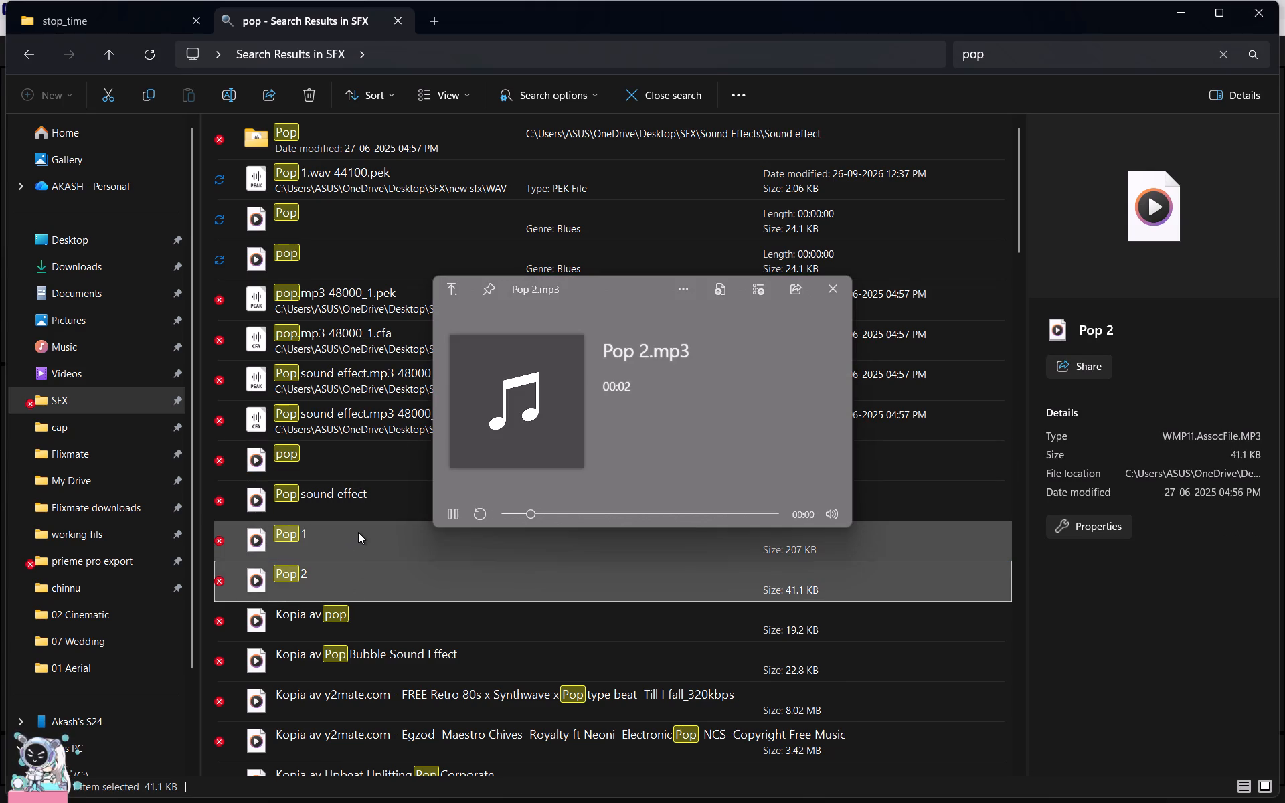
pyautogui.click(358, 532)
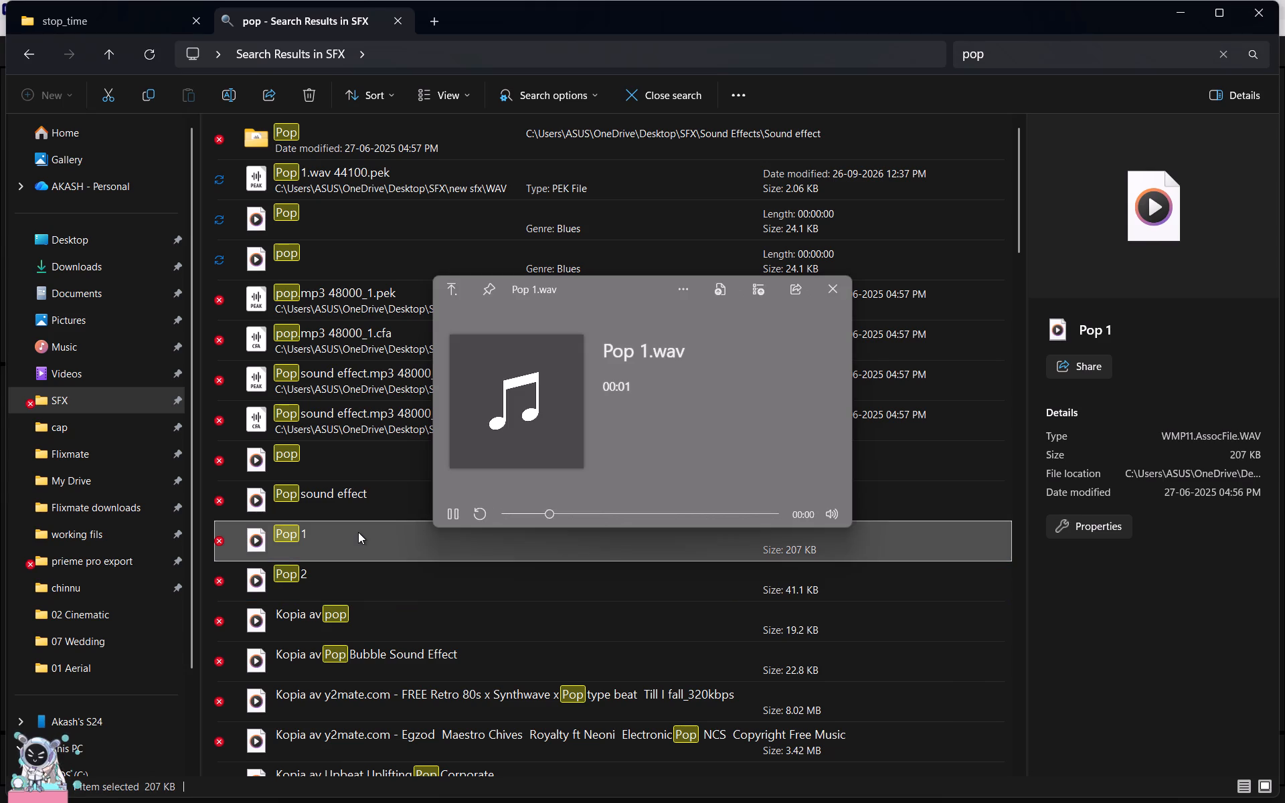
pyautogui.click(358, 503)
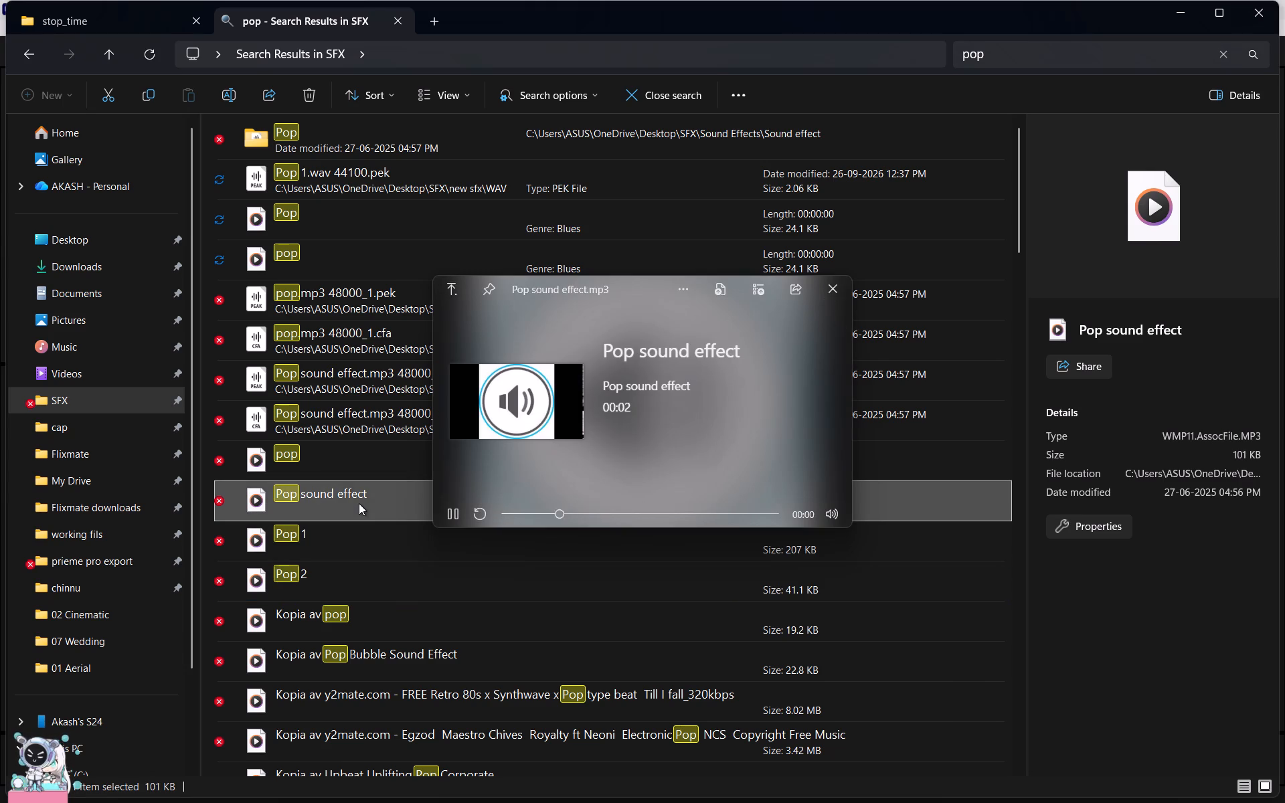
pyautogui.click(366, 459)
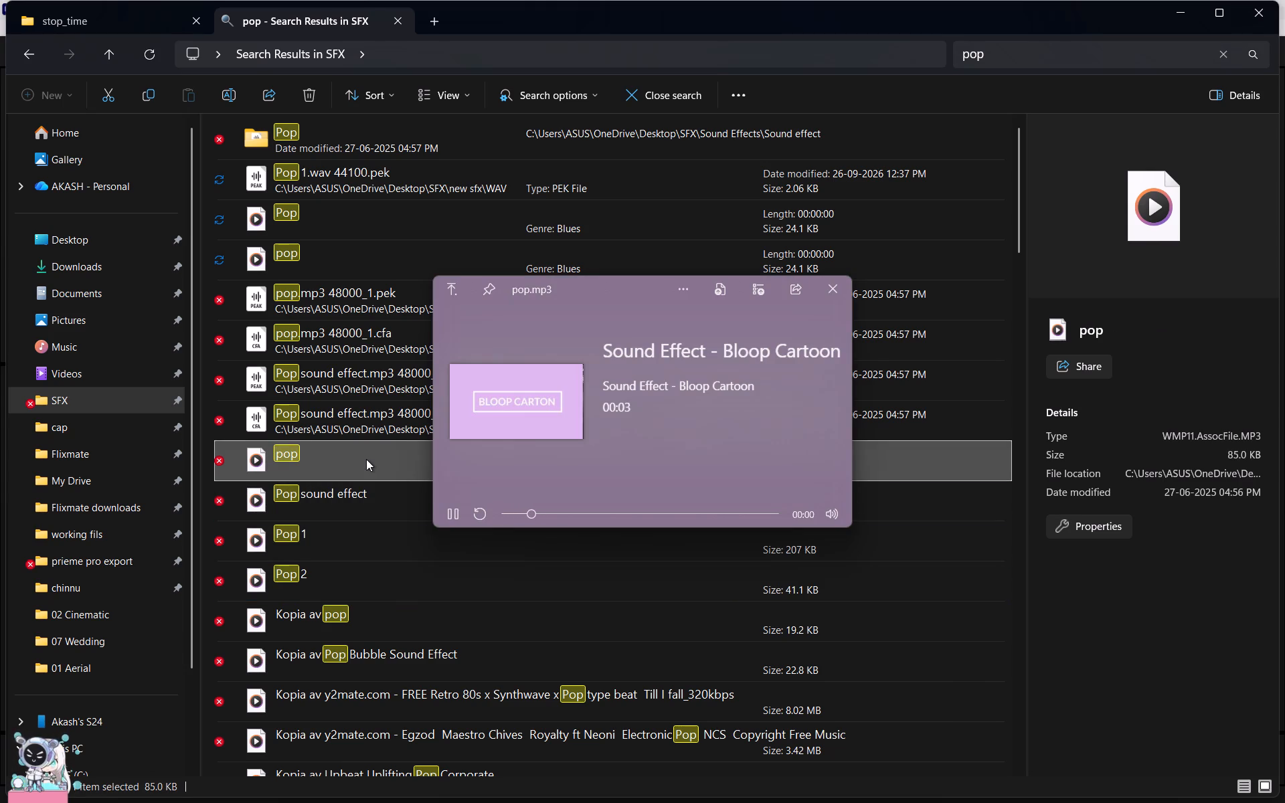
pyautogui.press('space')
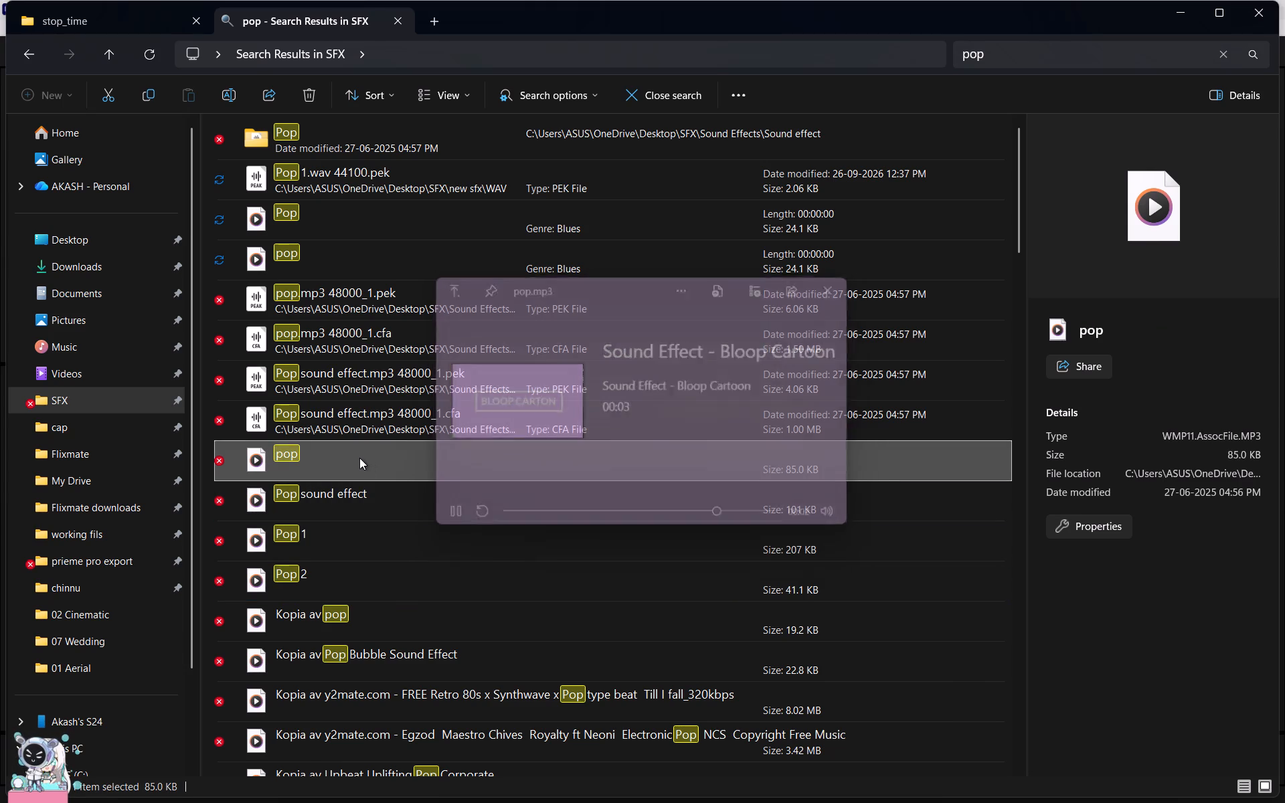
# Bring pop.mp3 from File Explorer into Premiere, placing it on audio track A2 about 2.4 seconds into the sequence.
pyautogui.moveTo(359, 456); pyautogui.dragTo(323, 623)
pyautogui.hotkey('alt', 'Tab')
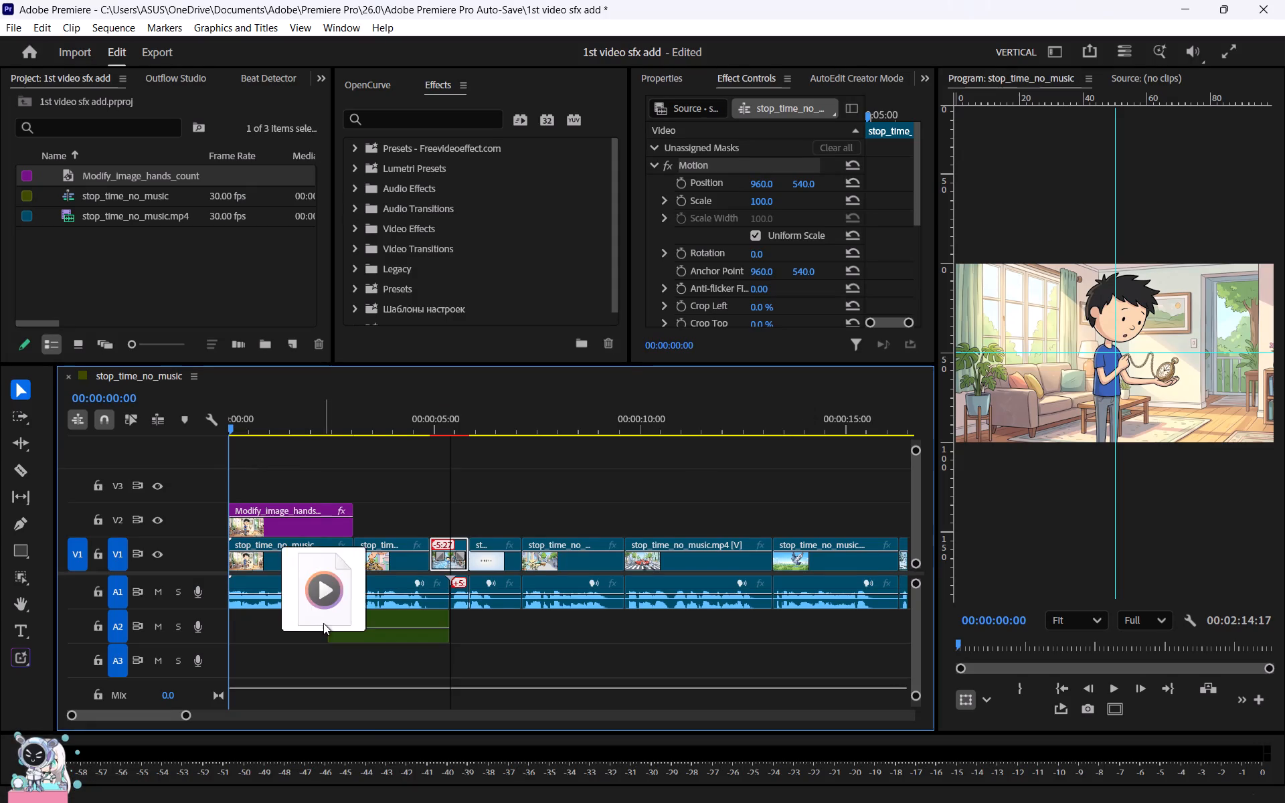
pyautogui.moveTo(323, 623); pyautogui.dragTo(327, 624)
# Align the pop clip's peak with the coffee sticker's entrance at 00:00:07:11 in the spilled-cup scene and play it back.
pyautogui.moveTo(281, 410); pyautogui.dragTo(341, 418)
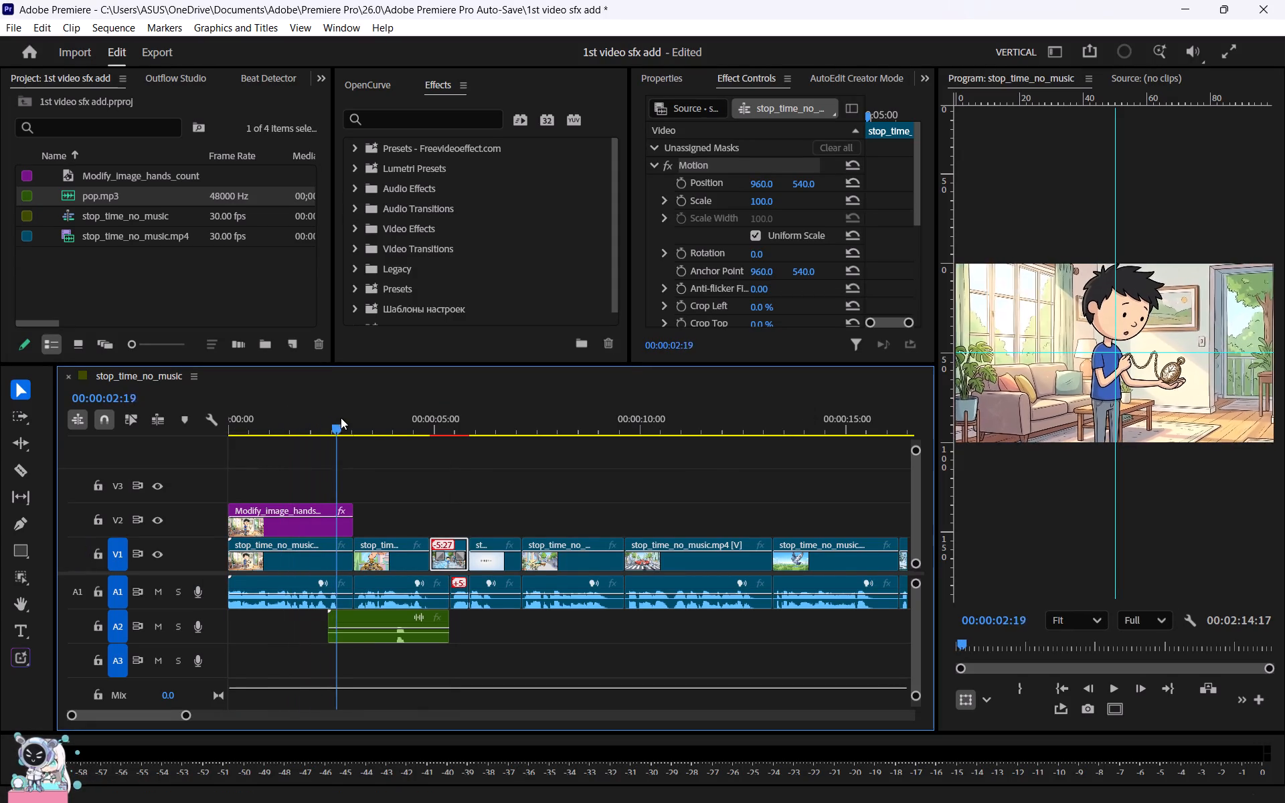
pyautogui.moveTo(341, 418); pyautogui.dragTo(427, 424)
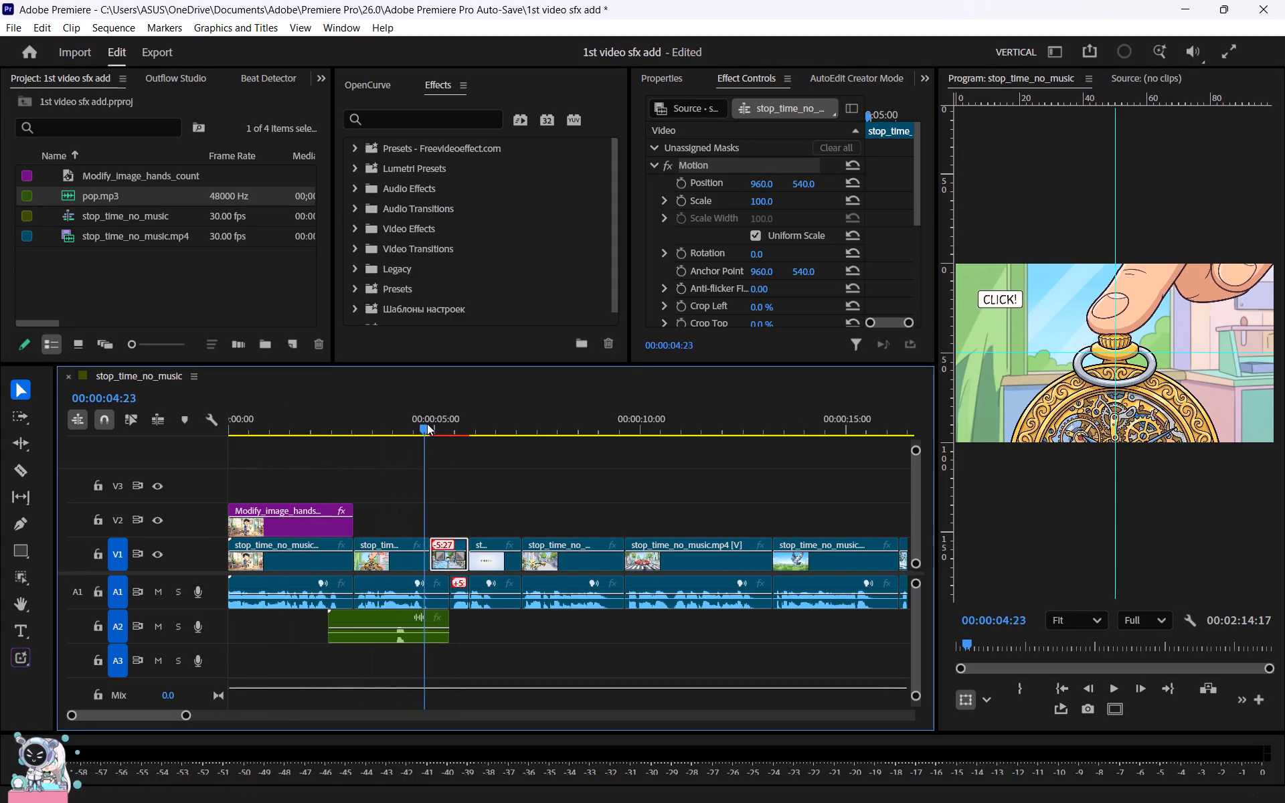
pyautogui.moveTo(427, 424); pyautogui.dragTo(527, 424)
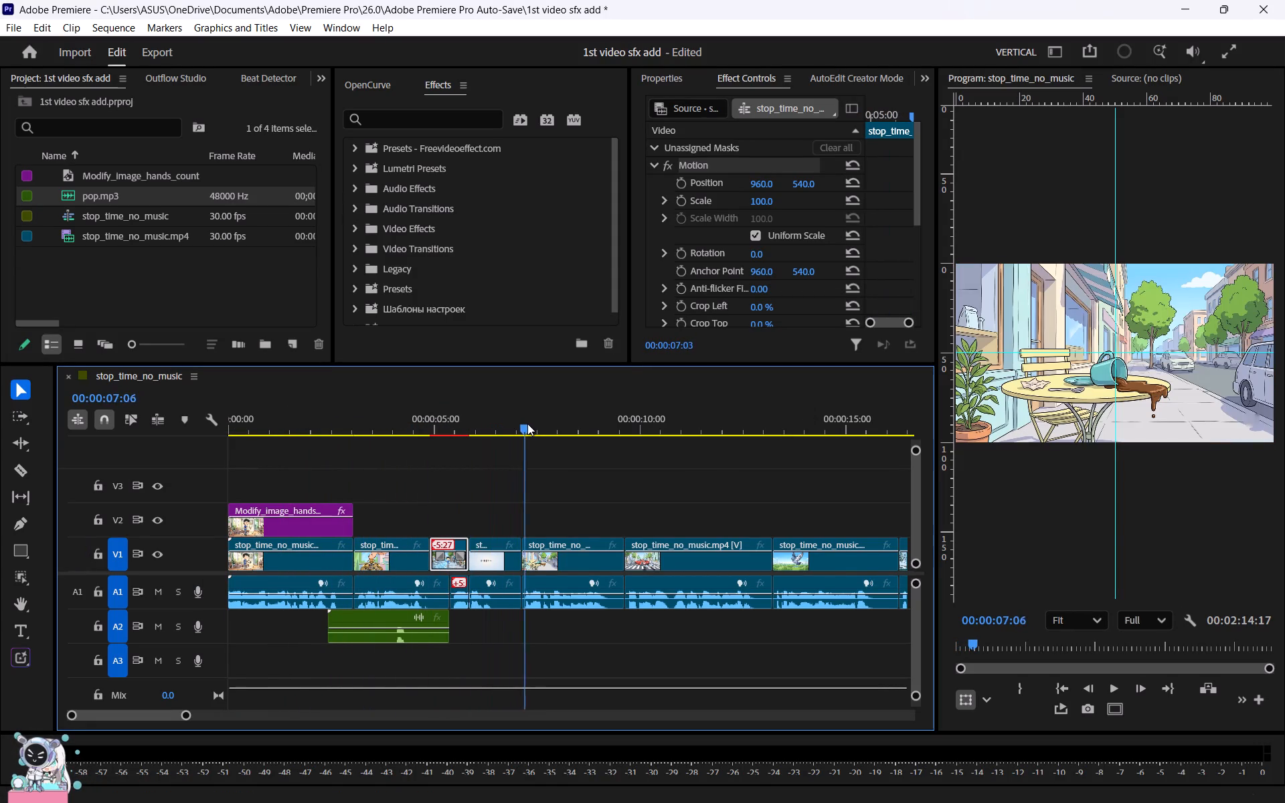
pyautogui.moveTo(527, 424); pyautogui.dragTo(533, 424)
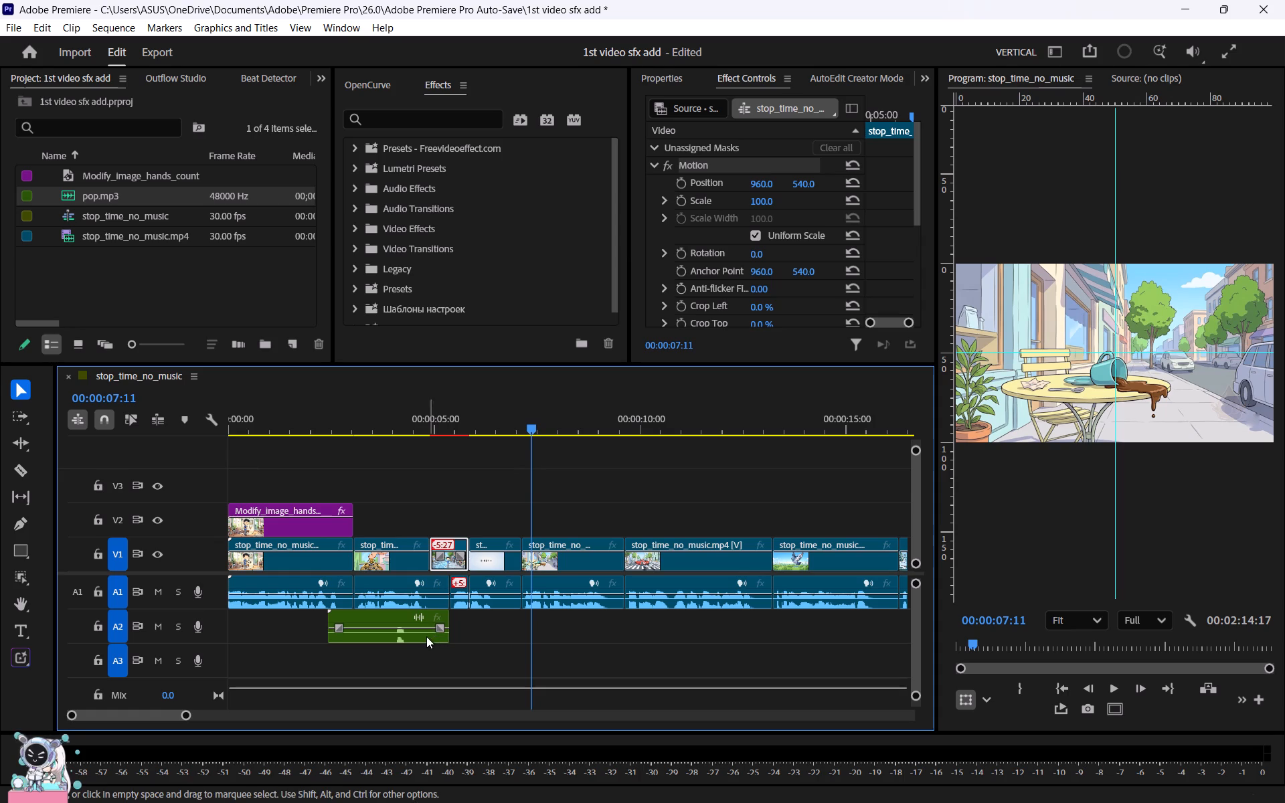
pyautogui.moveTo(420, 637); pyautogui.dragTo(551, 636)
pyautogui.keyDown('alt'); pyautogui.scroll(4, 551, 633); pyautogui.keyUp('alt')
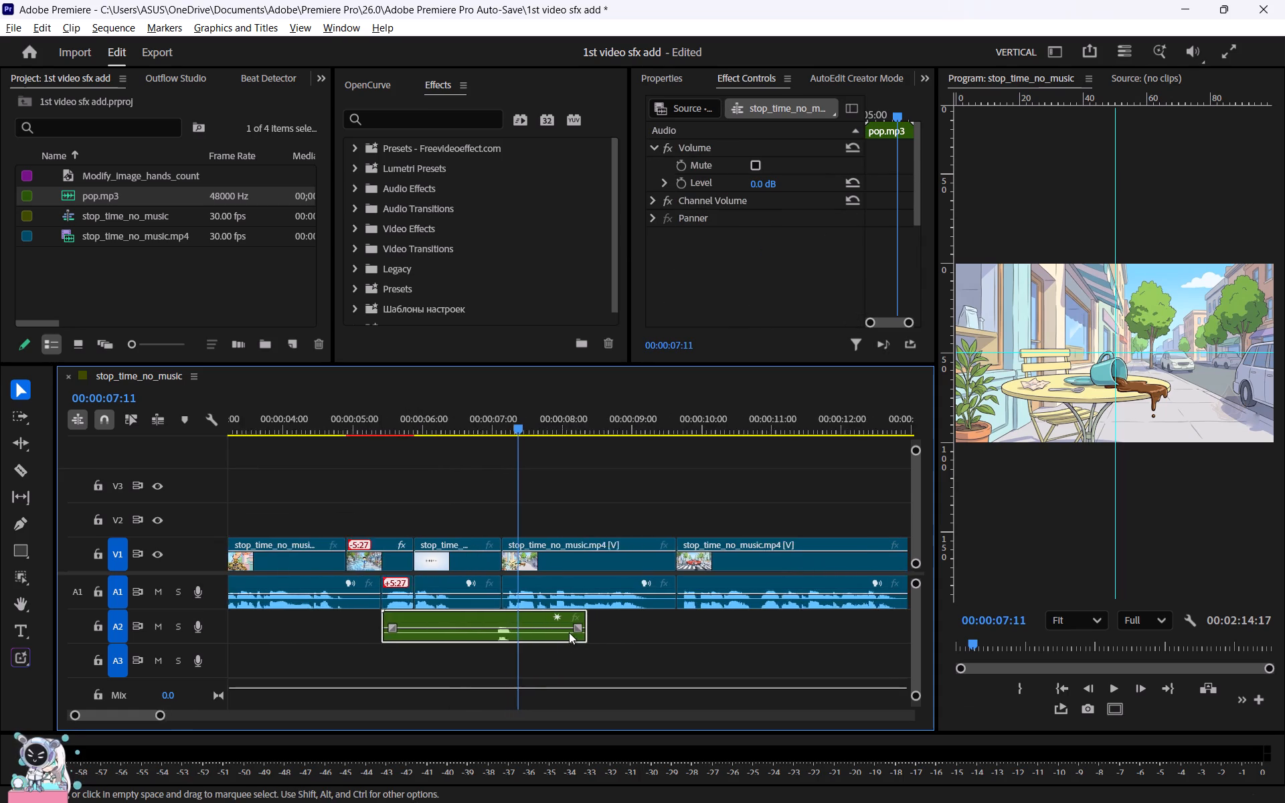
pyautogui.keyDown('alt'); pyautogui.scroll(7, 569, 632); pyautogui.keyUp('alt')
pyautogui.click(455, 409)
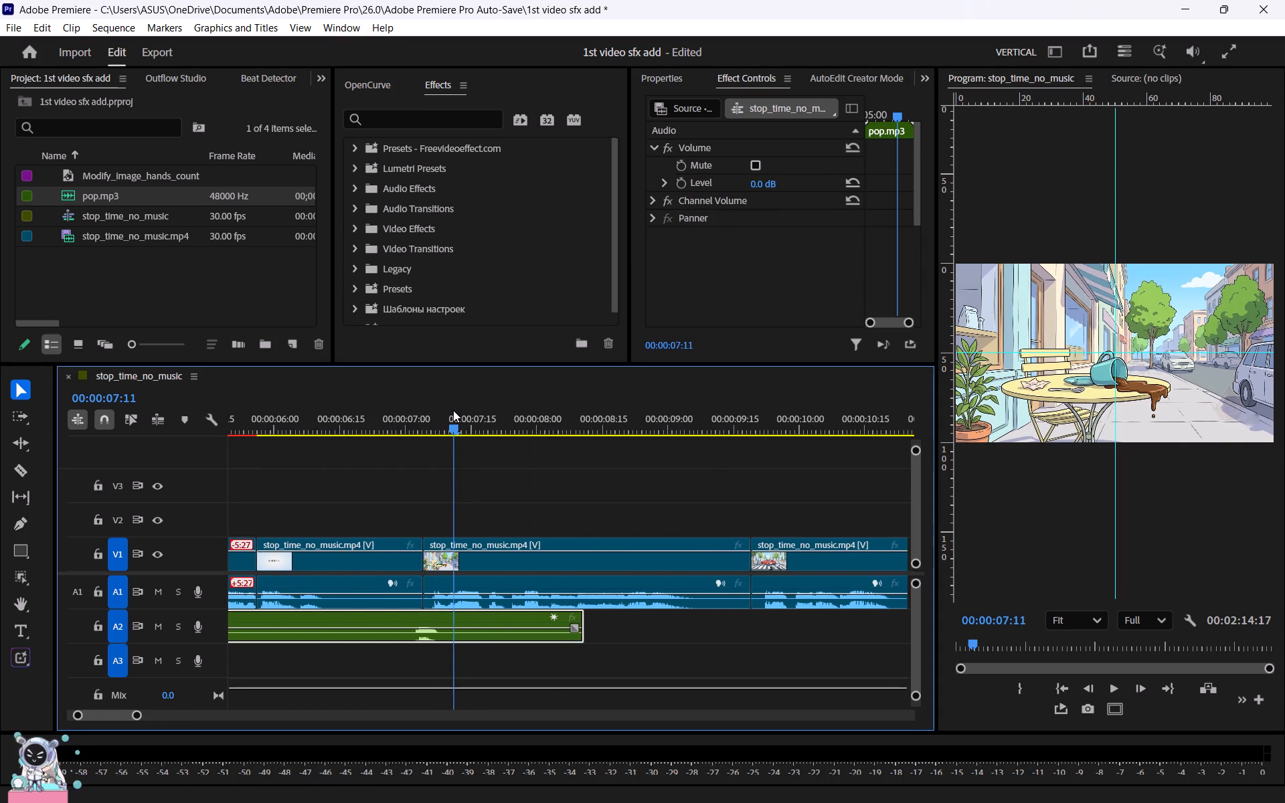
pyautogui.moveTo(468, 644); pyautogui.dragTo(505, 639)
pyautogui.moveTo(486, 634); pyautogui.dragTo(519, 634)
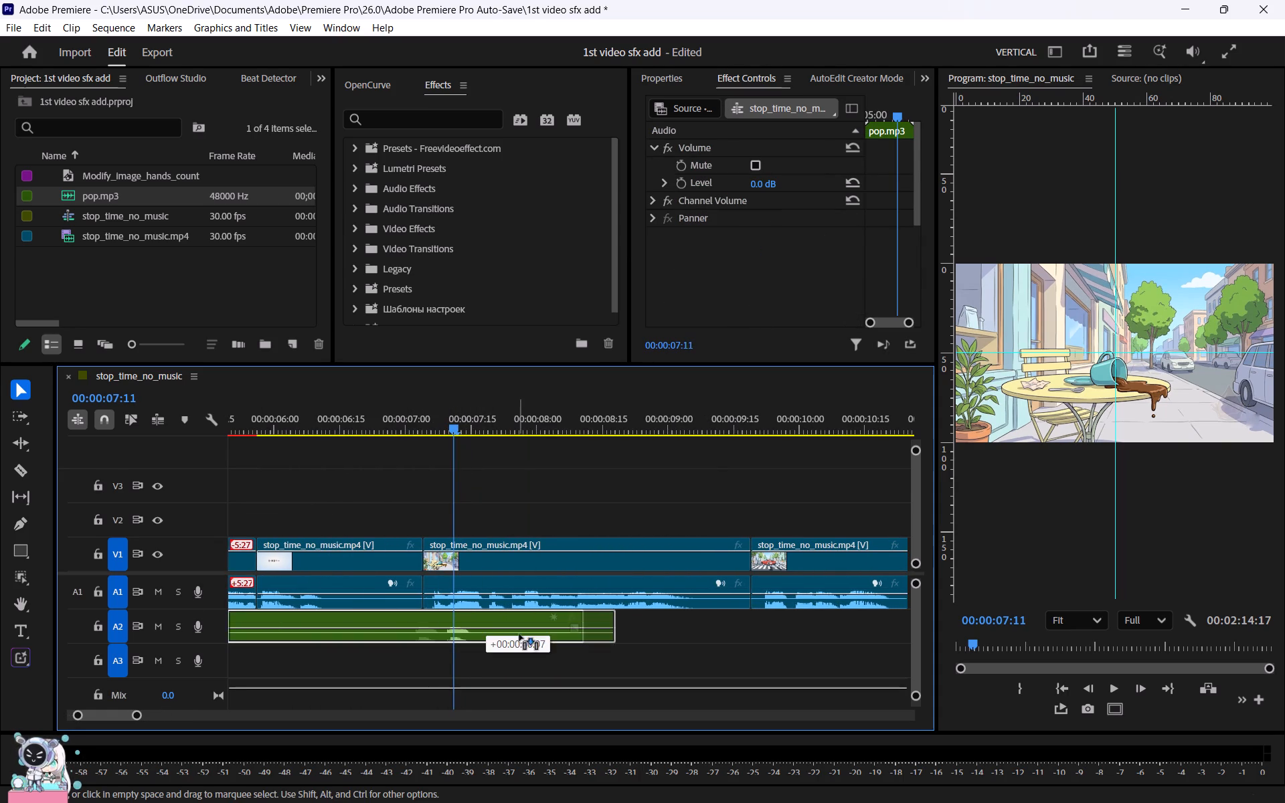
pyautogui.moveTo(519, 634); pyautogui.dragTo(523, 634)
pyautogui.press('space')
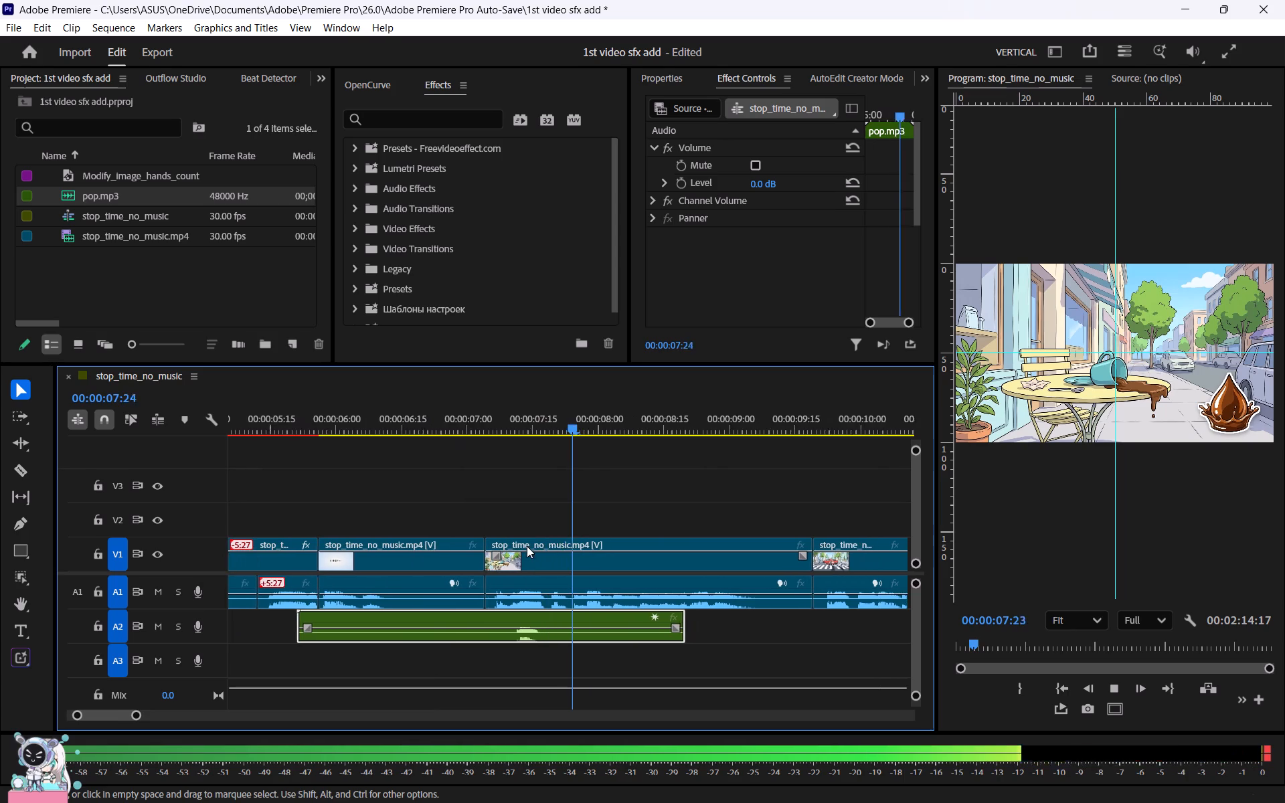
pyautogui.keyDown('alt'); pyautogui.scroll(-8, 466, 549); pyautogui.keyUp('alt')
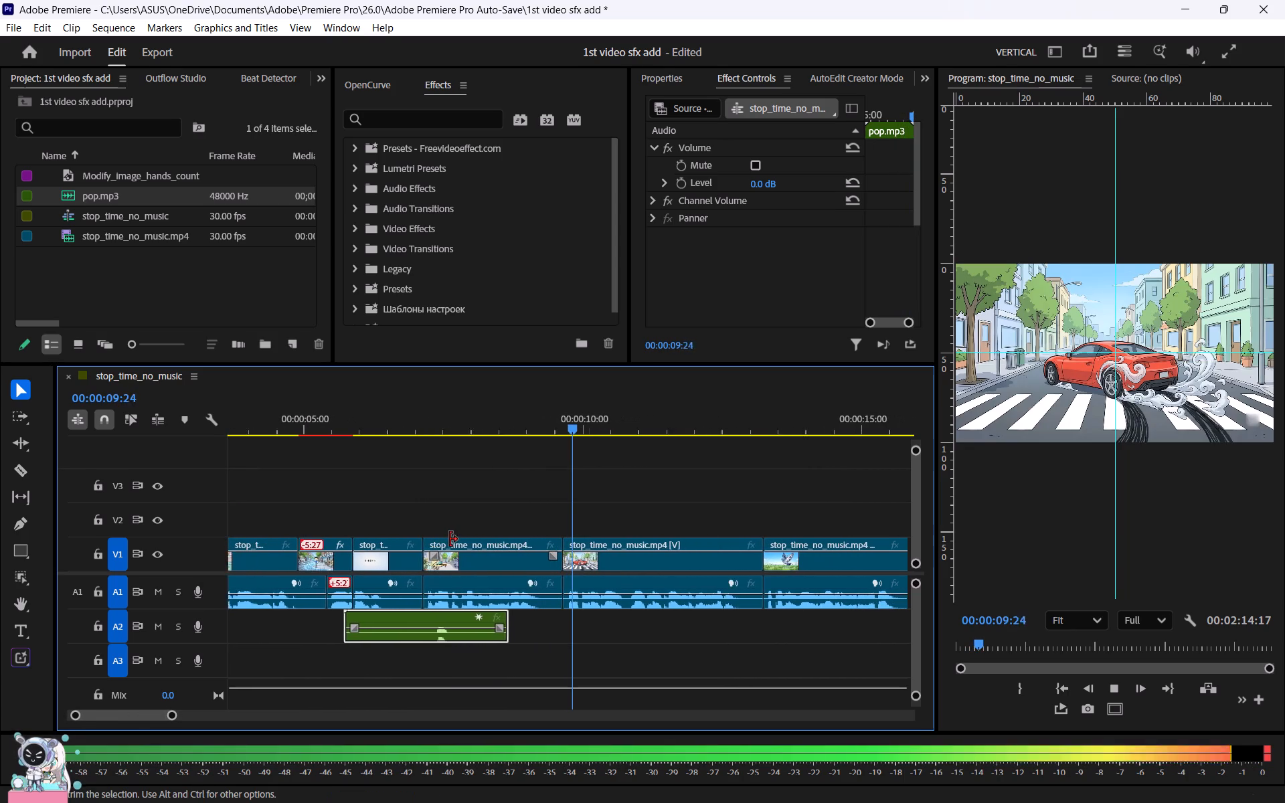
pyautogui.press('space')
# Duplicate the pop clip so its peak falls at 00:00:10:06, where the floating red car sticker enters, and play it back.
pyautogui.moveTo(577, 419); pyautogui.dragTo(571, 419)
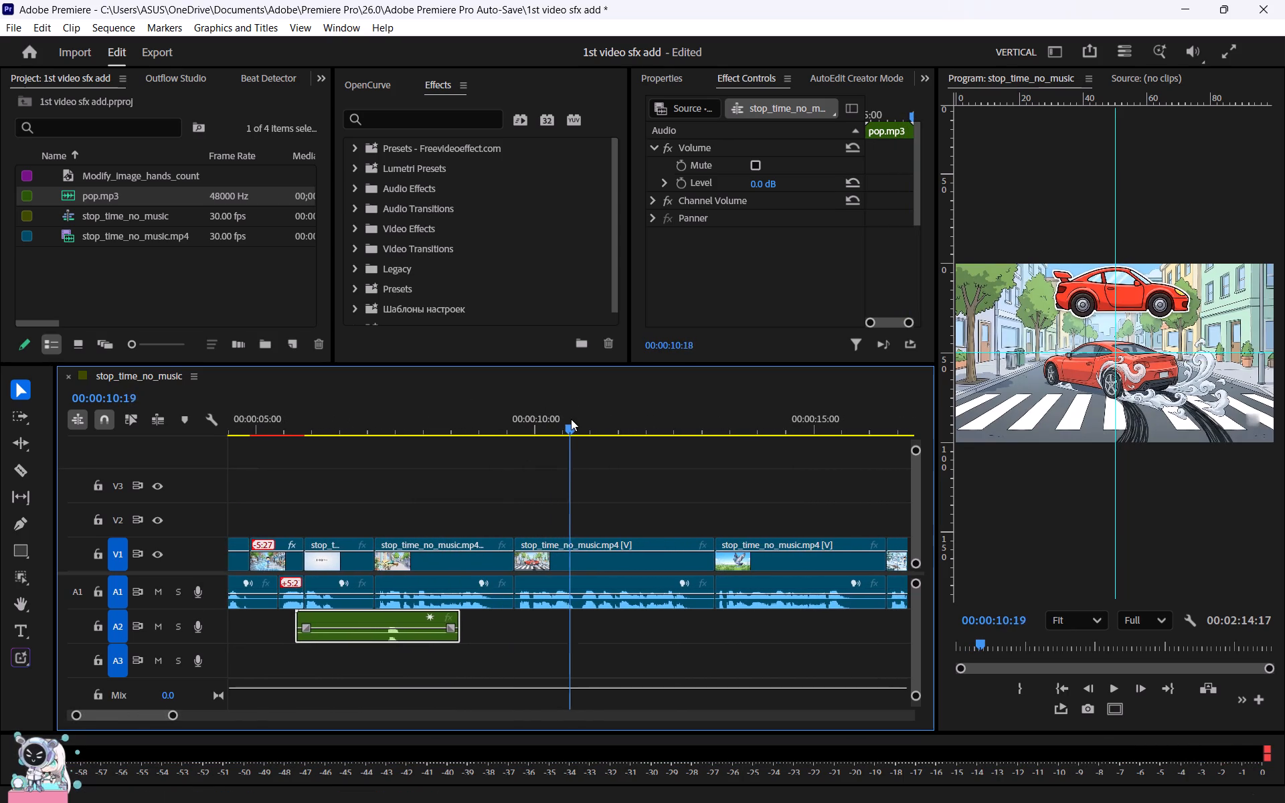
pyautogui.moveTo(571, 419); pyautogui.dragTo(547, 423)
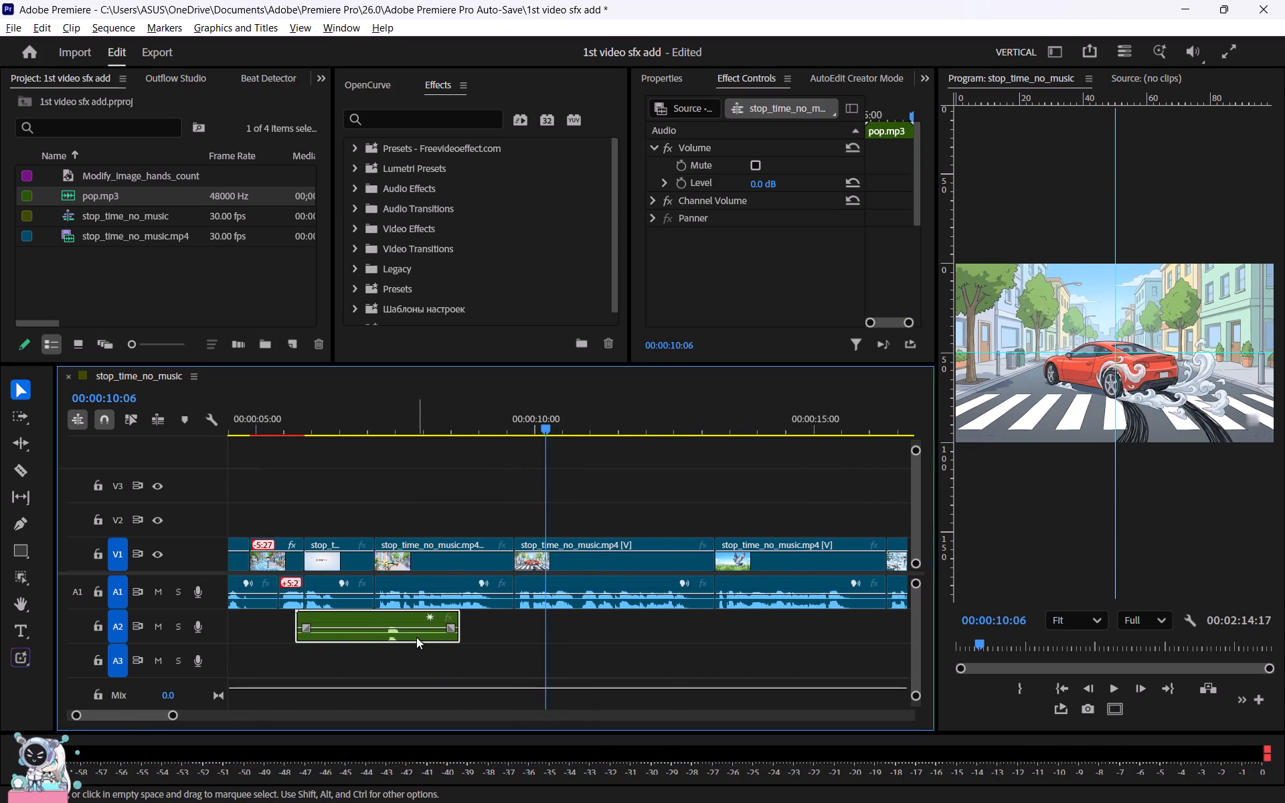
pyautogui.keyDown('alt'); pyautogui.moveTo(426, 634); pyautogui.dragTo(582, 638); pyautogui.keyUp('alt')
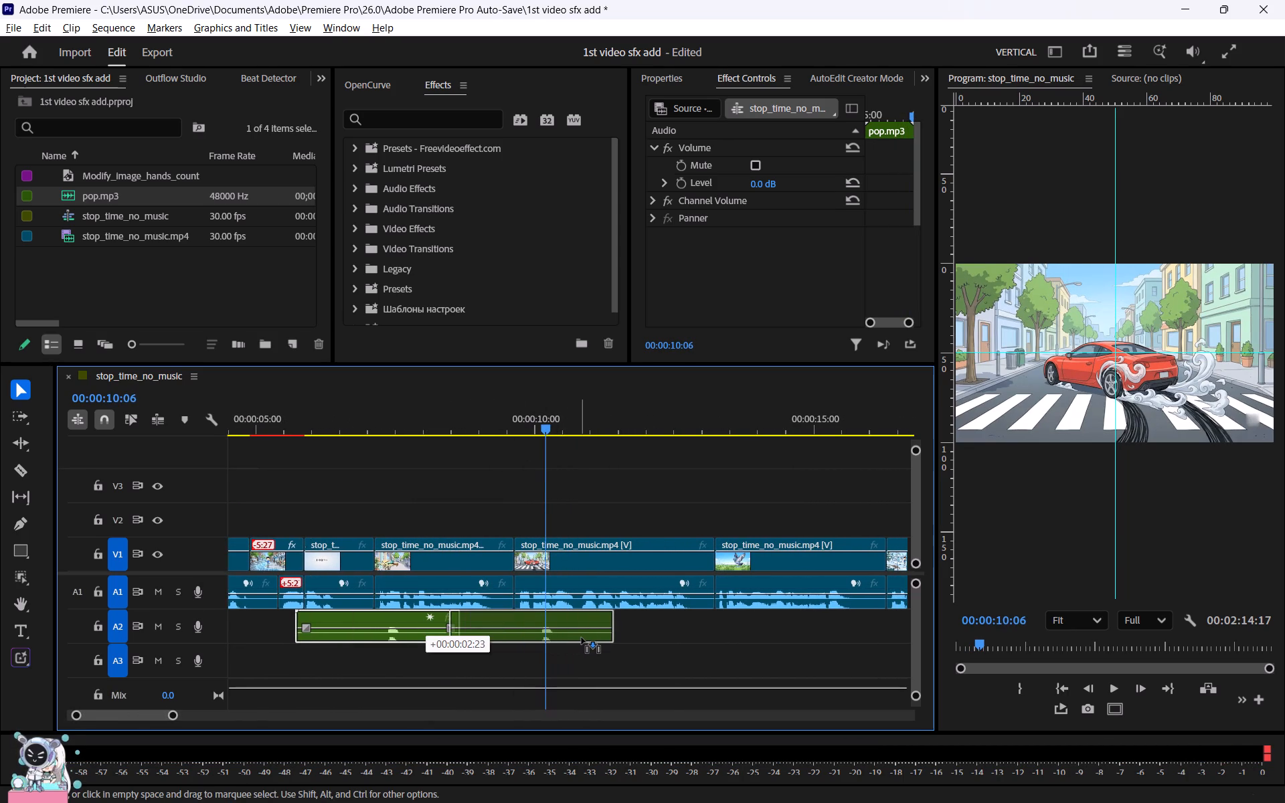
pyautogui.keyDown('alt'); pyautogui.moveTo(582, 638); pyautogui.dragTo(585, 638); pyautogui.keyUp('alt')
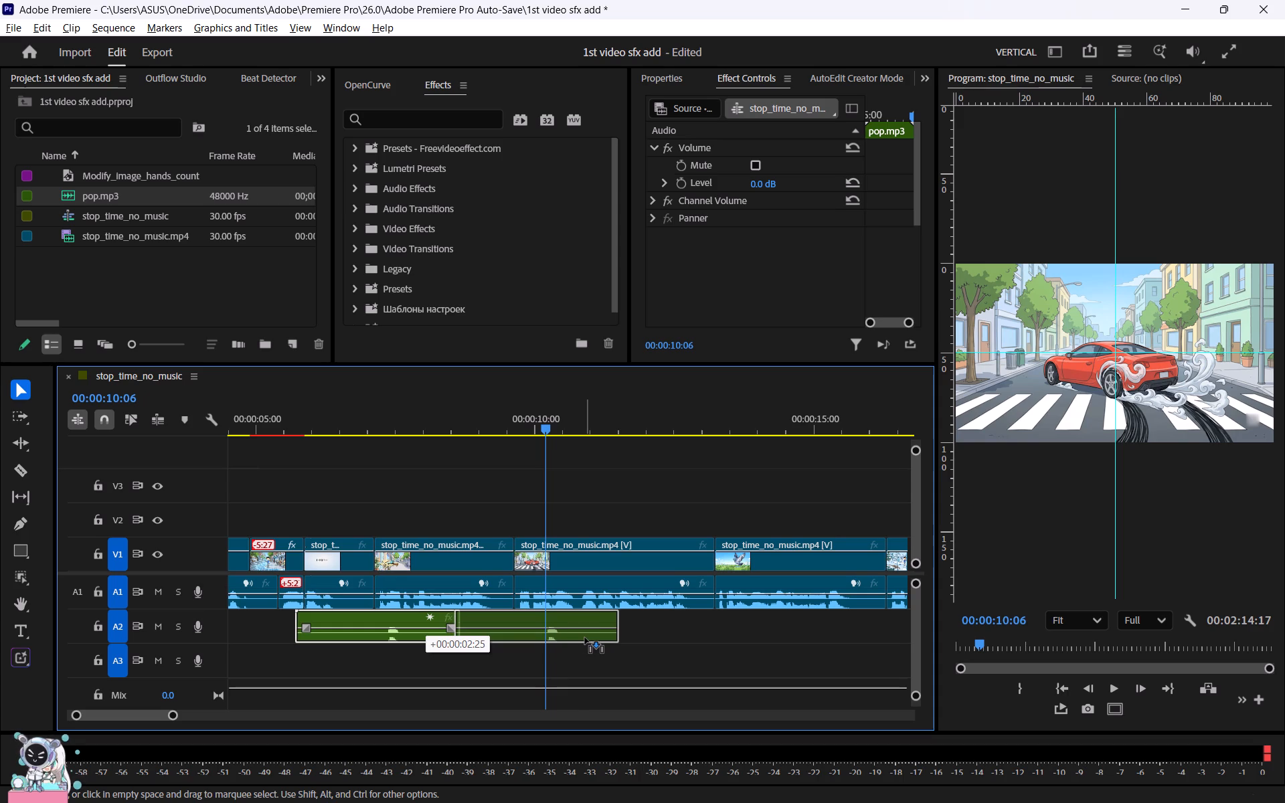
pyautogui.keyDown('alt'); pyautogui.moveTo(585, 638); pyautogui.dragTo(580, 638); pyautogui.keyUp('alt')
pyautogui.press('space')
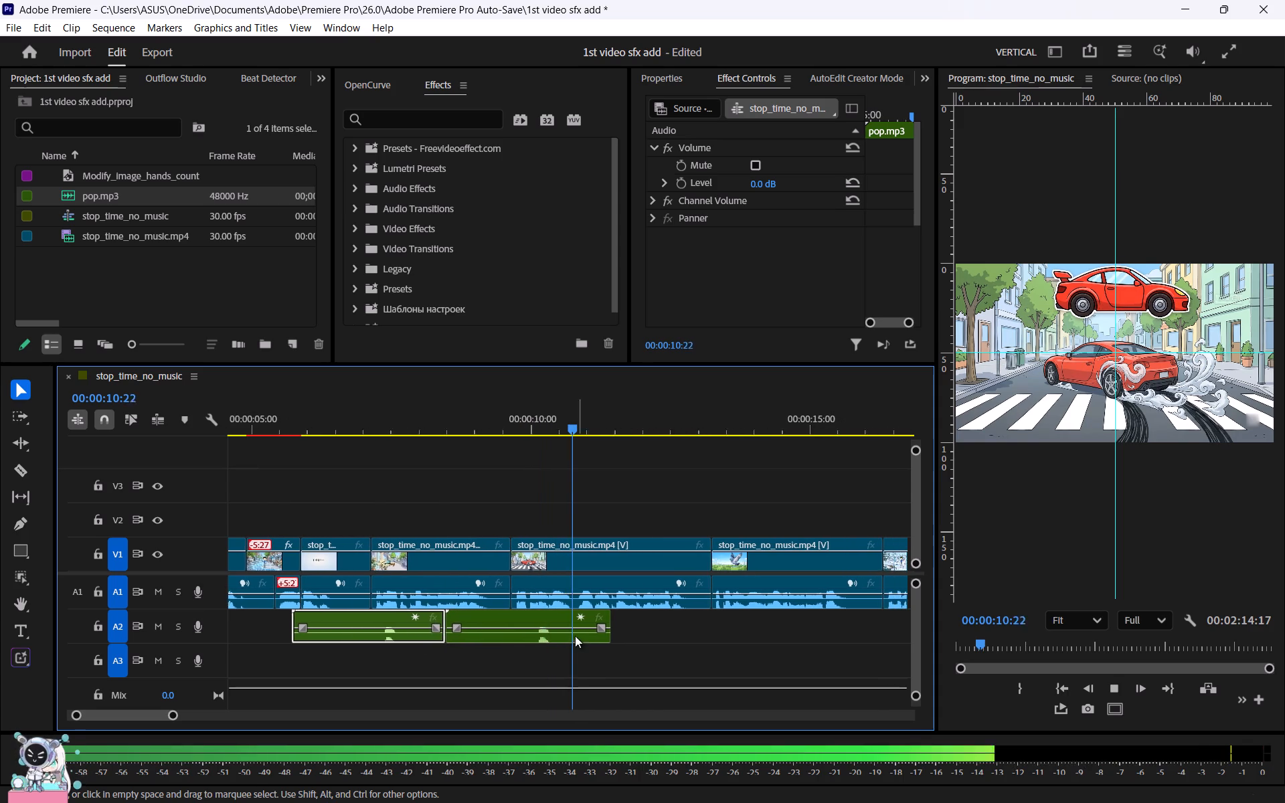
pyautogui.keyDown('alt'); pyautogui.scroll(-5, 485, 640); pyautogui.keyUp('alt')
pyautogui.press('space')
# Expand audio track A2 and add a sequence marker and a clip marker at the duplicated pop's peak at 00:00:10:06.
pyautogui.keyDown('alt'); pyautogui.scroll(5, 525, 462); pyautogui.keyUp('alt')
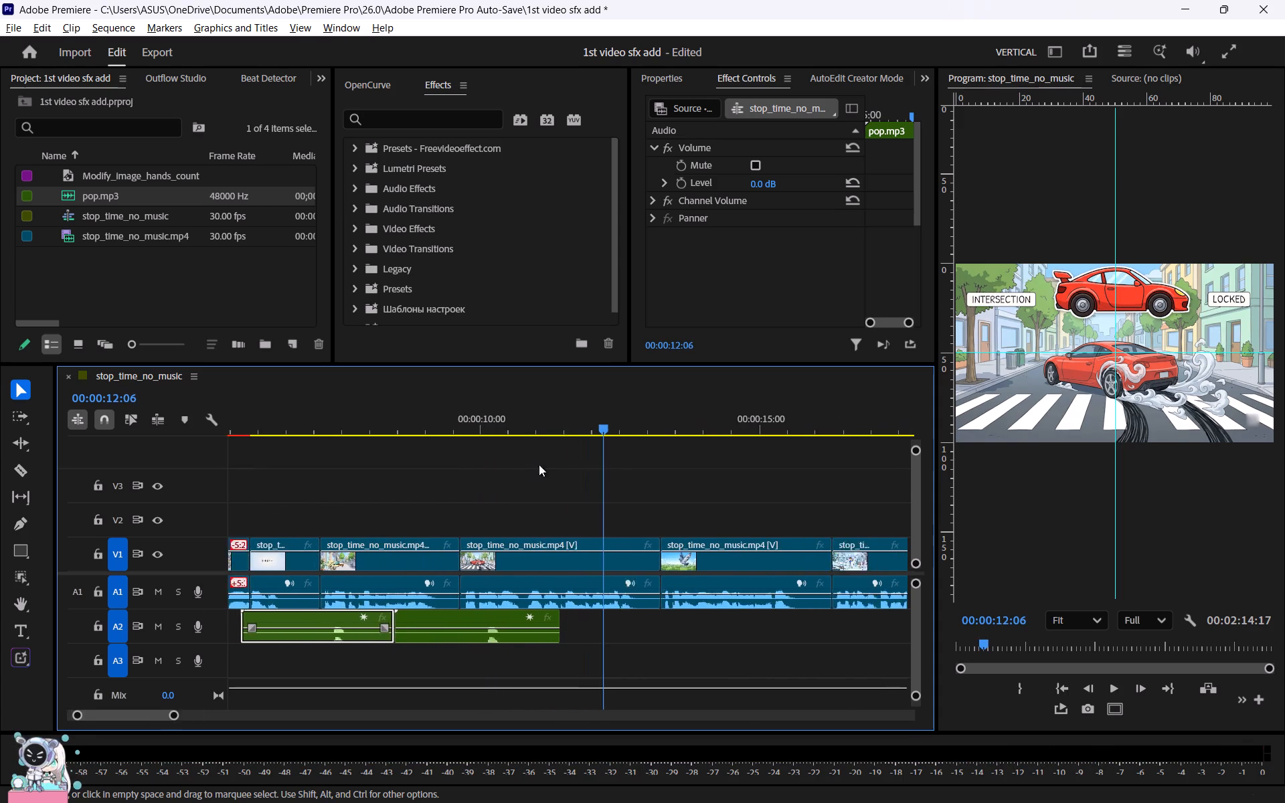
pyautogui.keyDown('alt'); pyautogui.scroll(6, 539, 464); pyautogui.keyUp('alt')
pyautogui.doubleClick(214, 635)
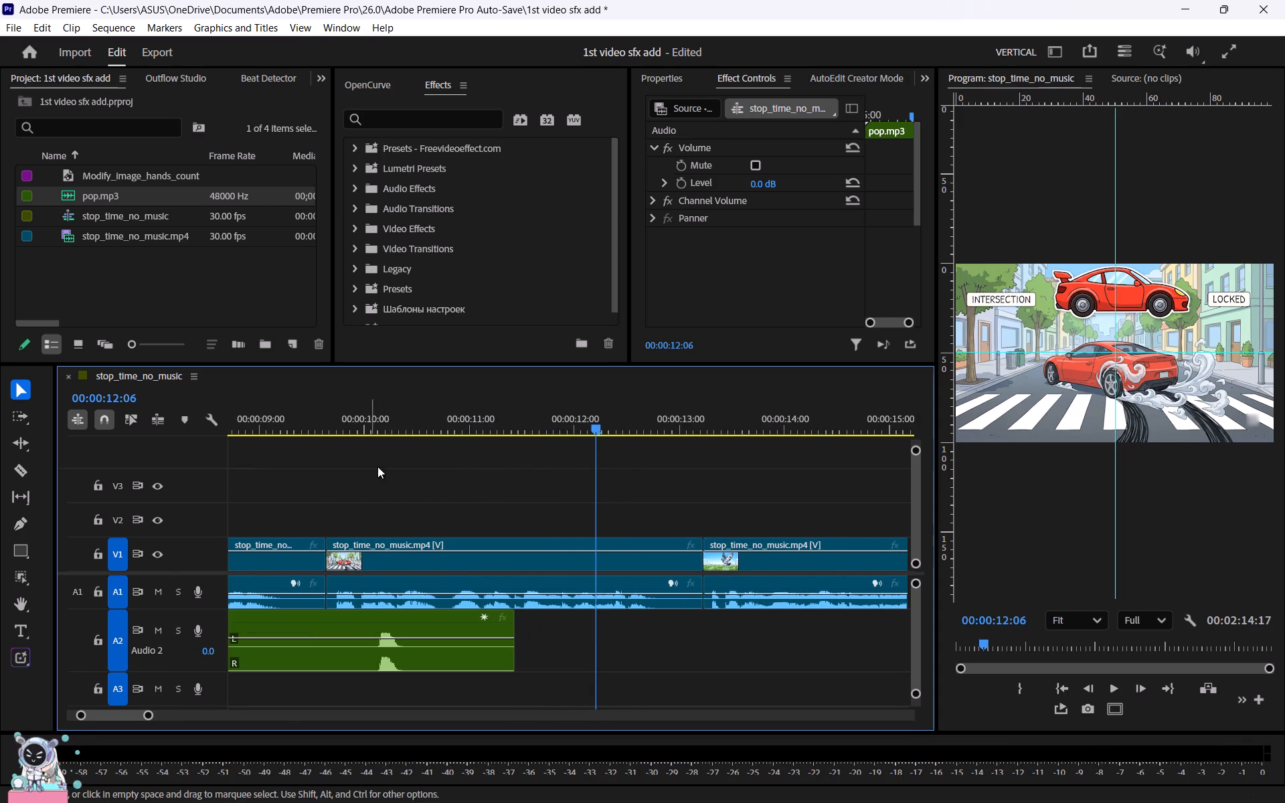
pyautogui.moveTo(399, 410); pyautogui.dragTo(389, 414)
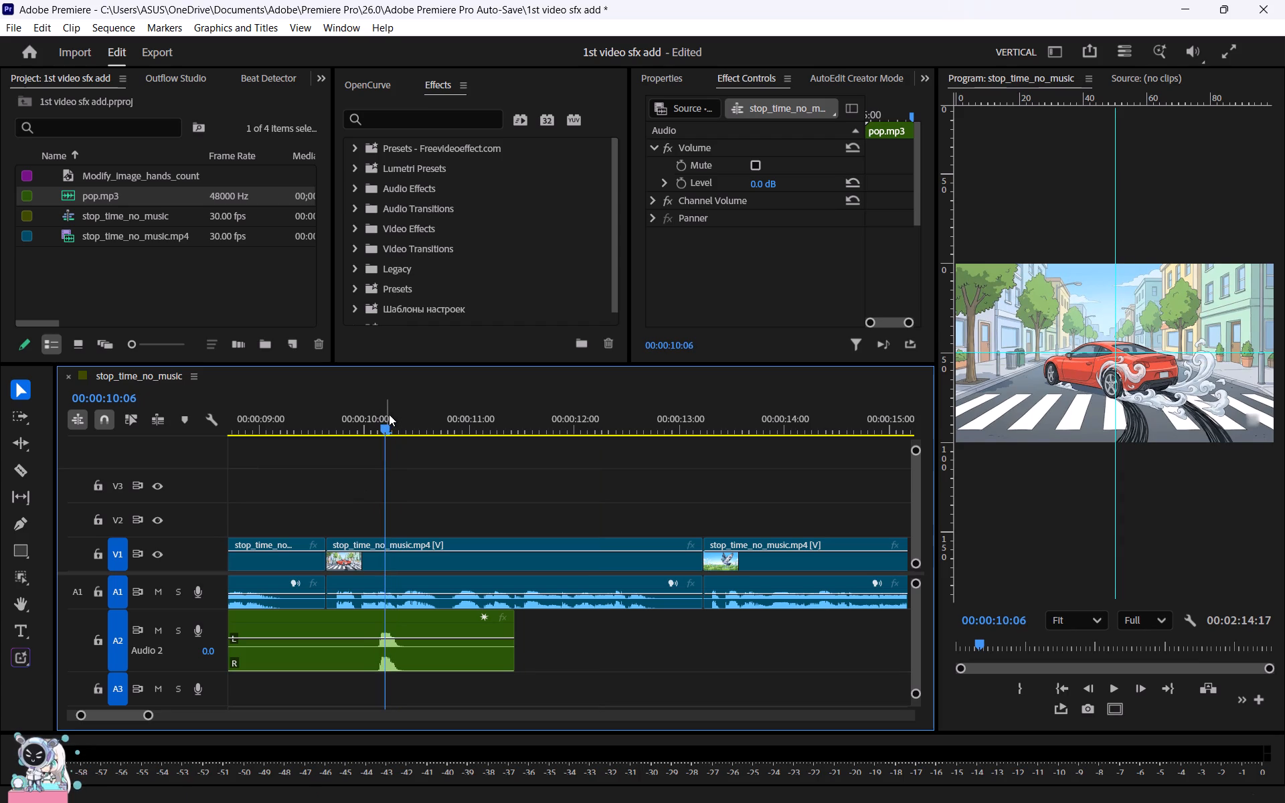
pyautogui.press('m')
pyautogui.click(418, 620)
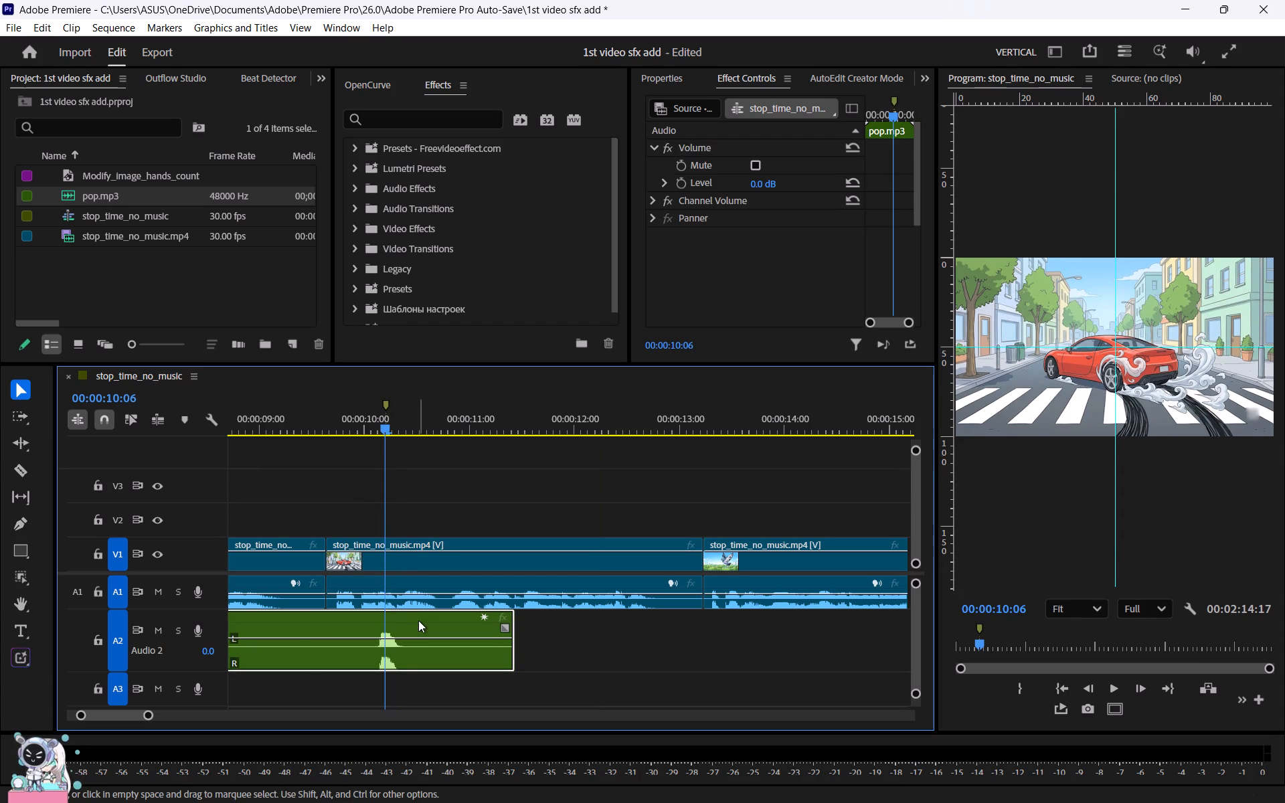
pyautogui.press('m')
# Move the marked pop clip so its peak matches the pigeon sticker's entrance at 00:00:13:14, and play through the following scenes.
pyautogui.keyDown('alt'); pyautogui.scroll(-7, 414, 619); pyautogui.keyUp('alt')
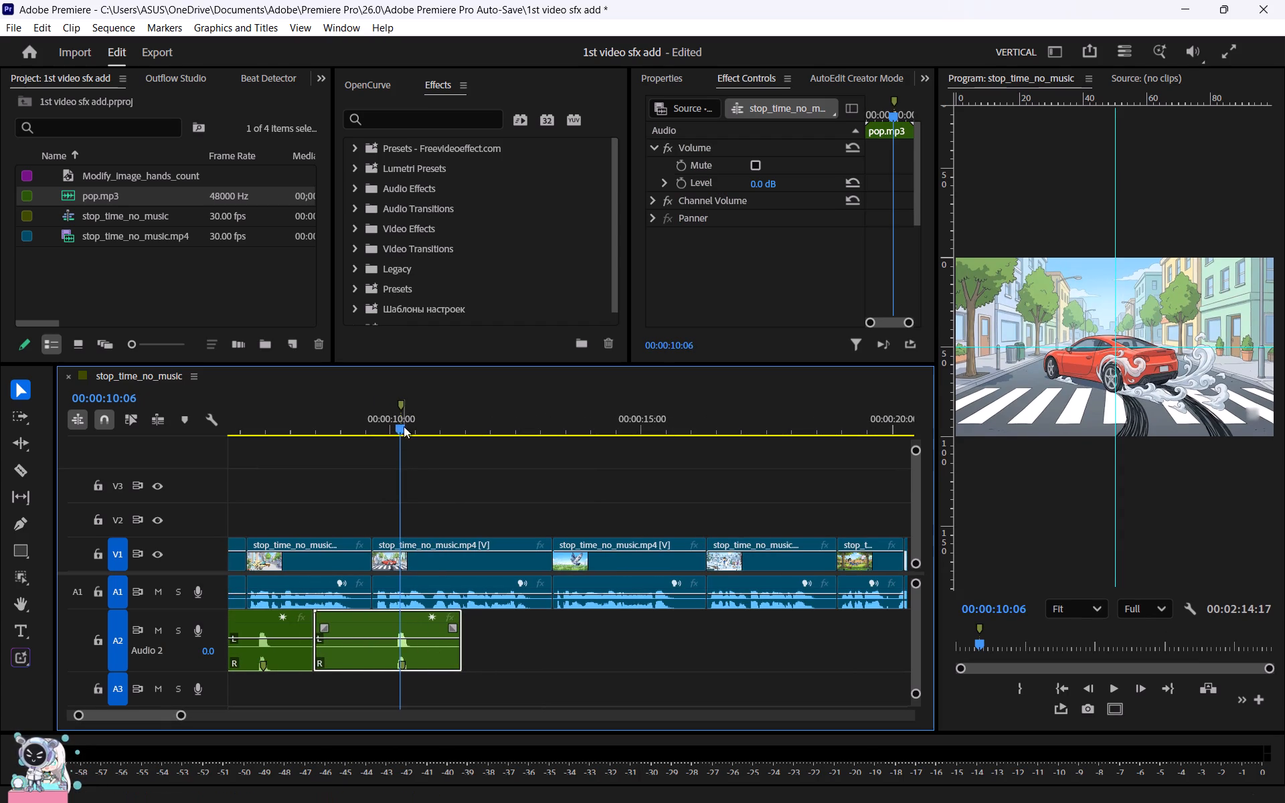
pyautogui.moveTo(398, 420); pyautogui.dragTo(561, 454)
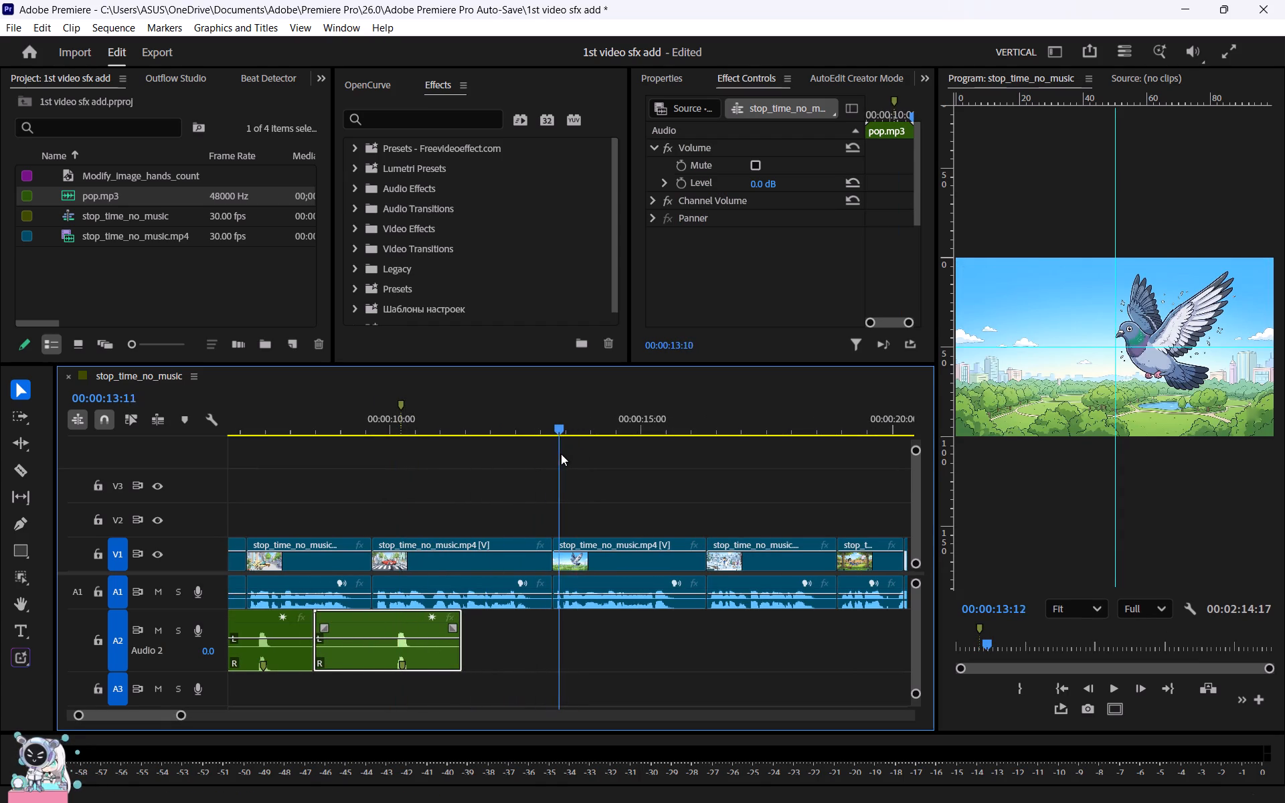
pyautogui.moveTo(561, 454); pyautogui.dragTo(566, 454)
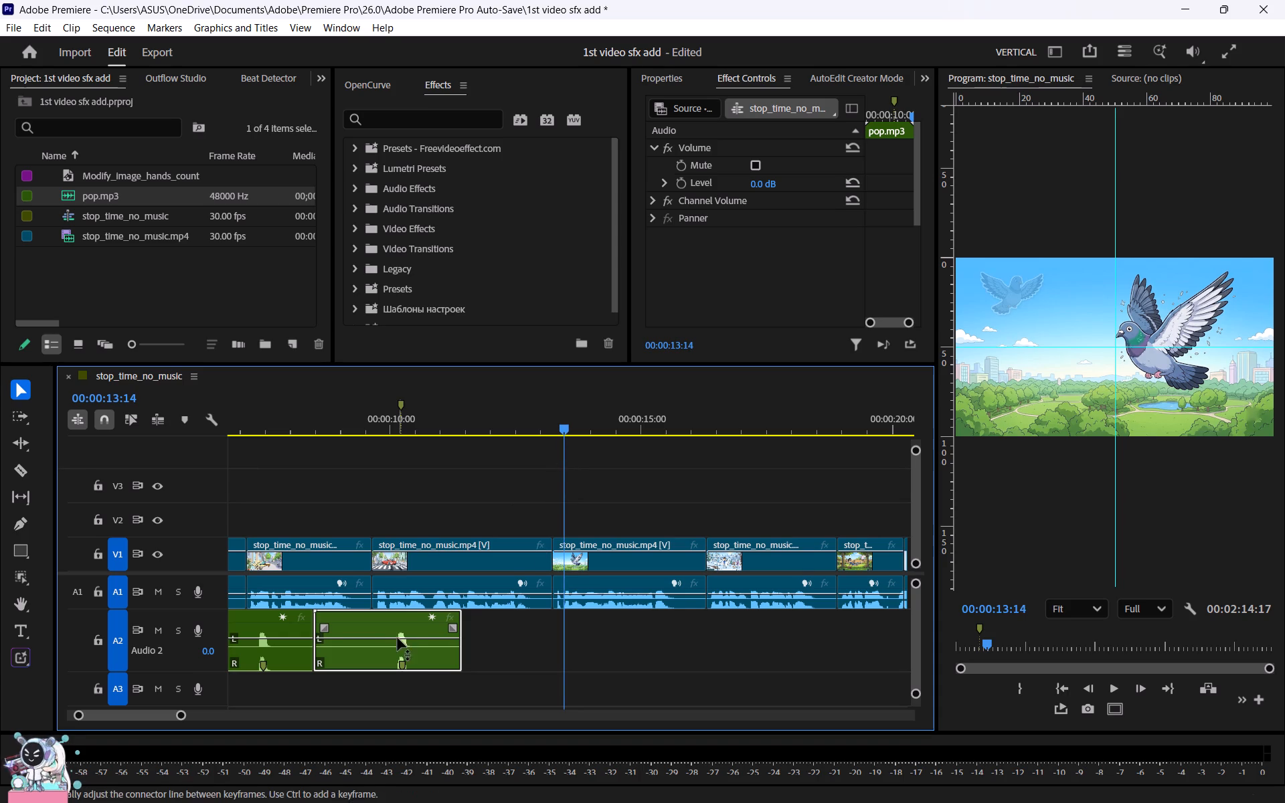
pyautogui.moveTo(434, 662); pyautogui.dragTo(586, 650)
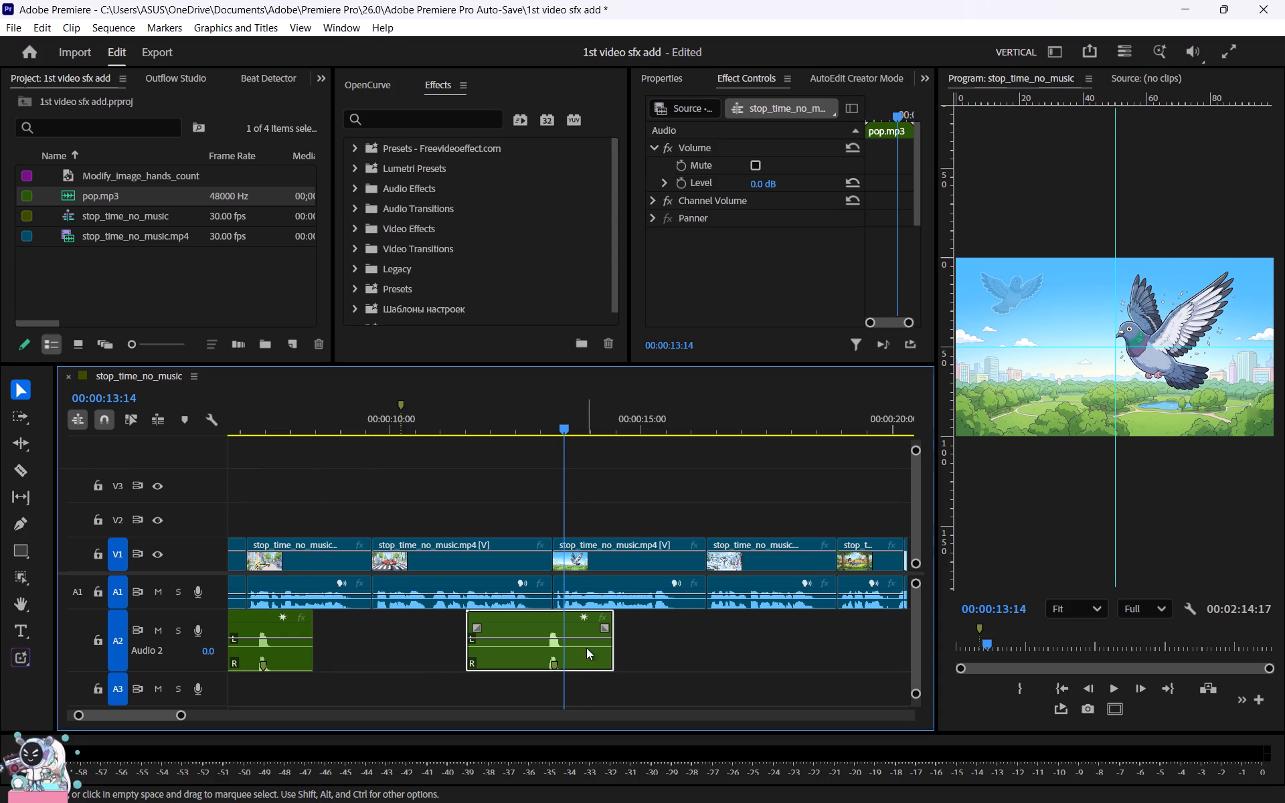
pyautogui.moveTo(586, 659); pyautogui.dragTo(600, 659)
pyautogui.press('space')
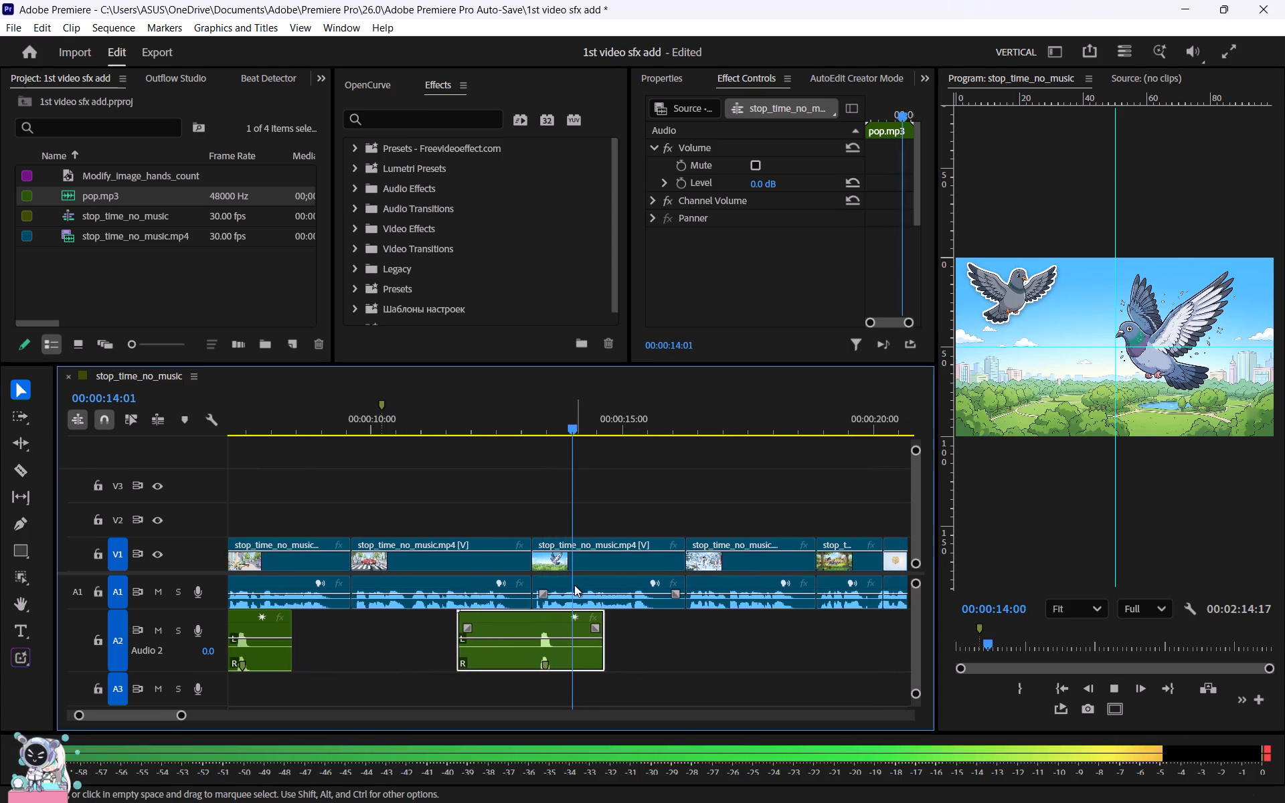
pyautogui.keyDown('alt'); pyautogui.scroll(-5, 560, 584); pyautogui.keyUp('alt')
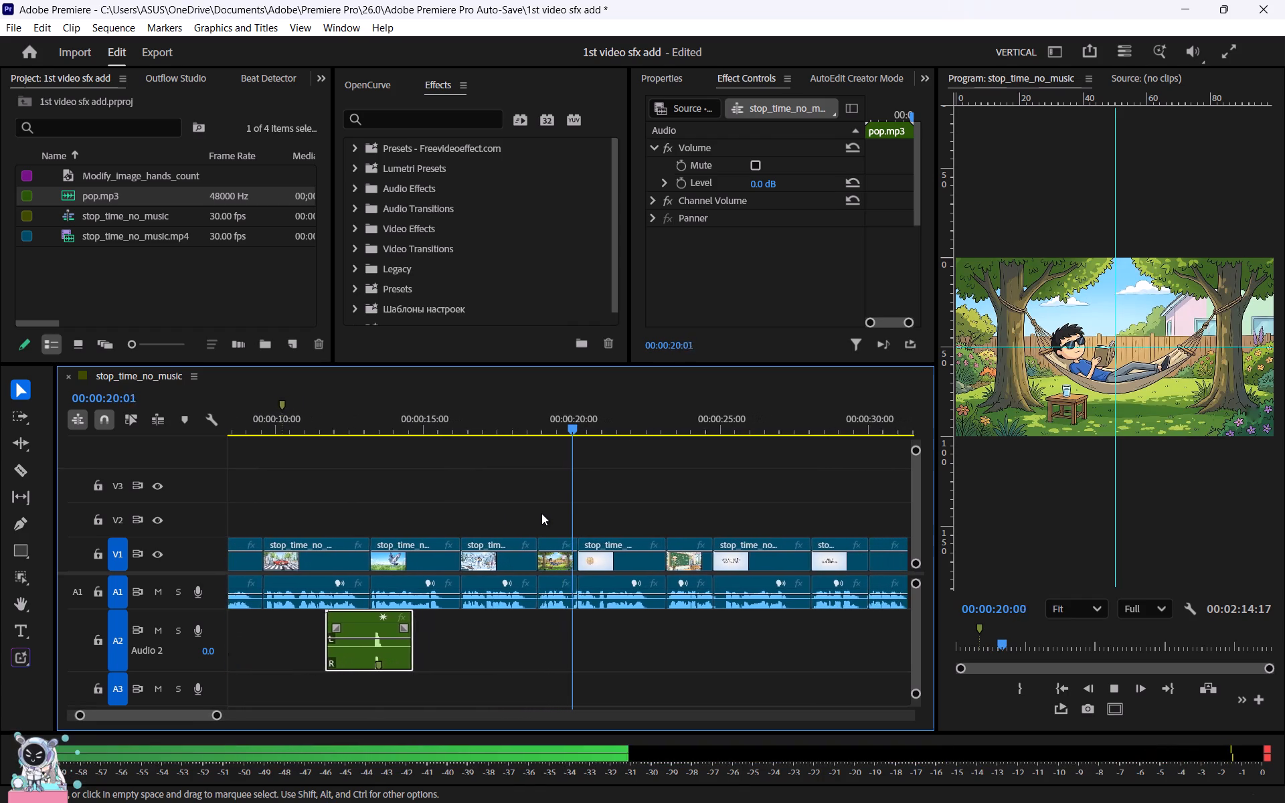
pyautogui.press('space')
# Duplicate the pop clip to the start of the golden vault door scene, aligning its peak at 00:00:20:06, and play it back.
pyautogui.moveTo(569, 420); pyautogui.dragTo(566, 420)
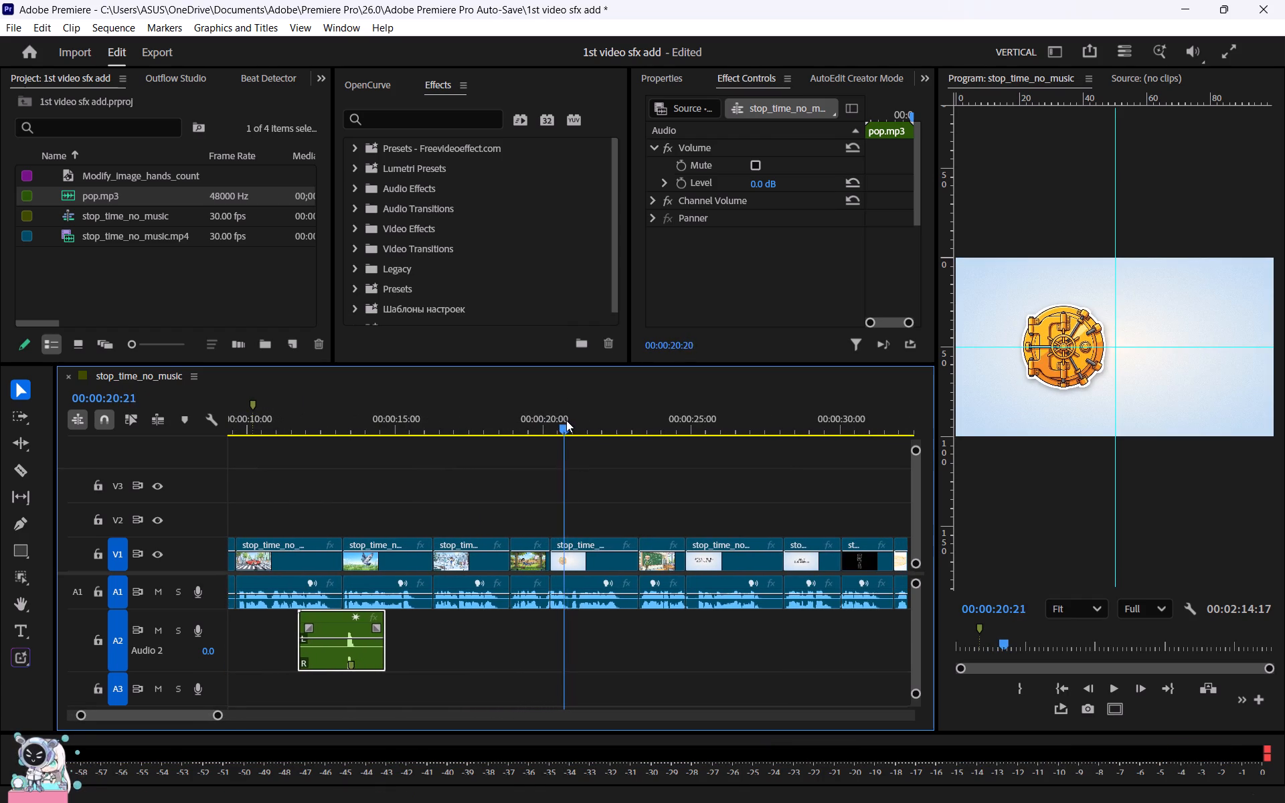
pyautogui.moveTo(566, 420); pyautogui.dragTo(551, 424)
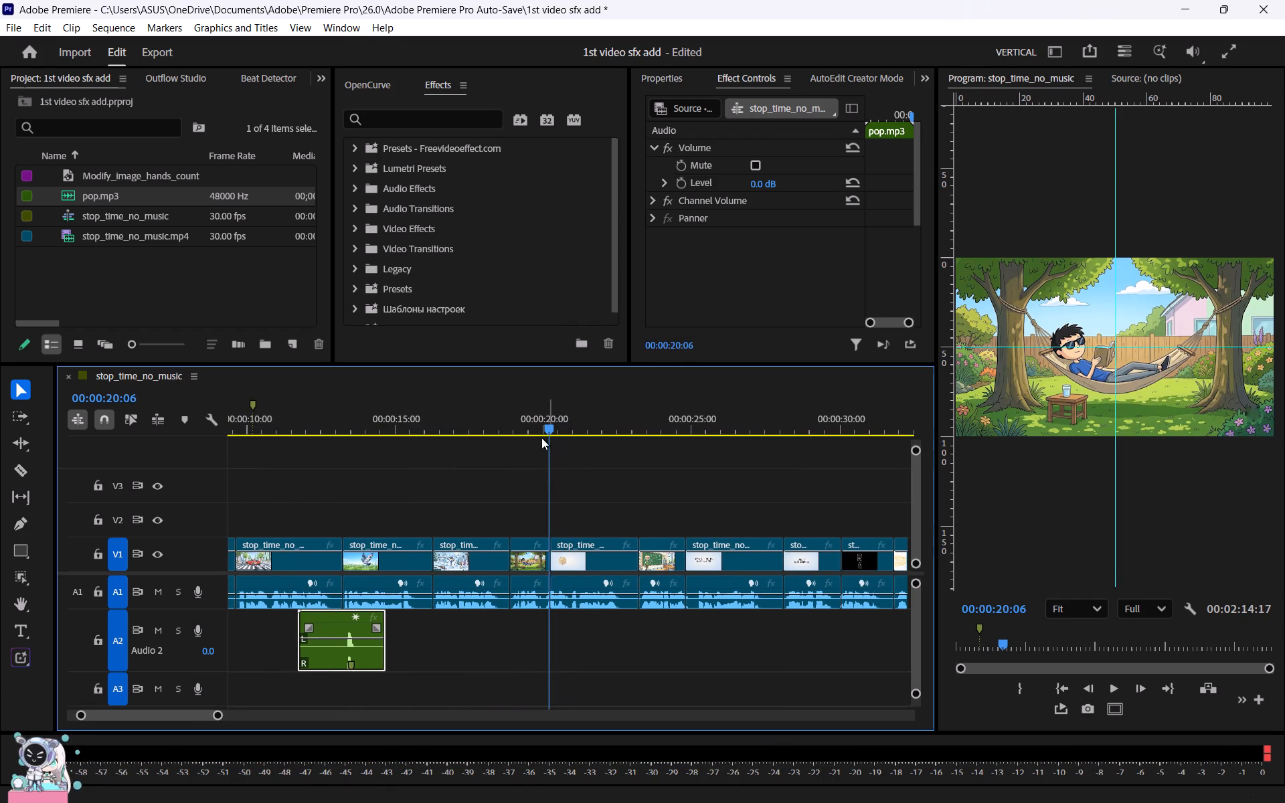
pyautogui.moveTo(373, 661); pyautogui.dragTo(592, 658)
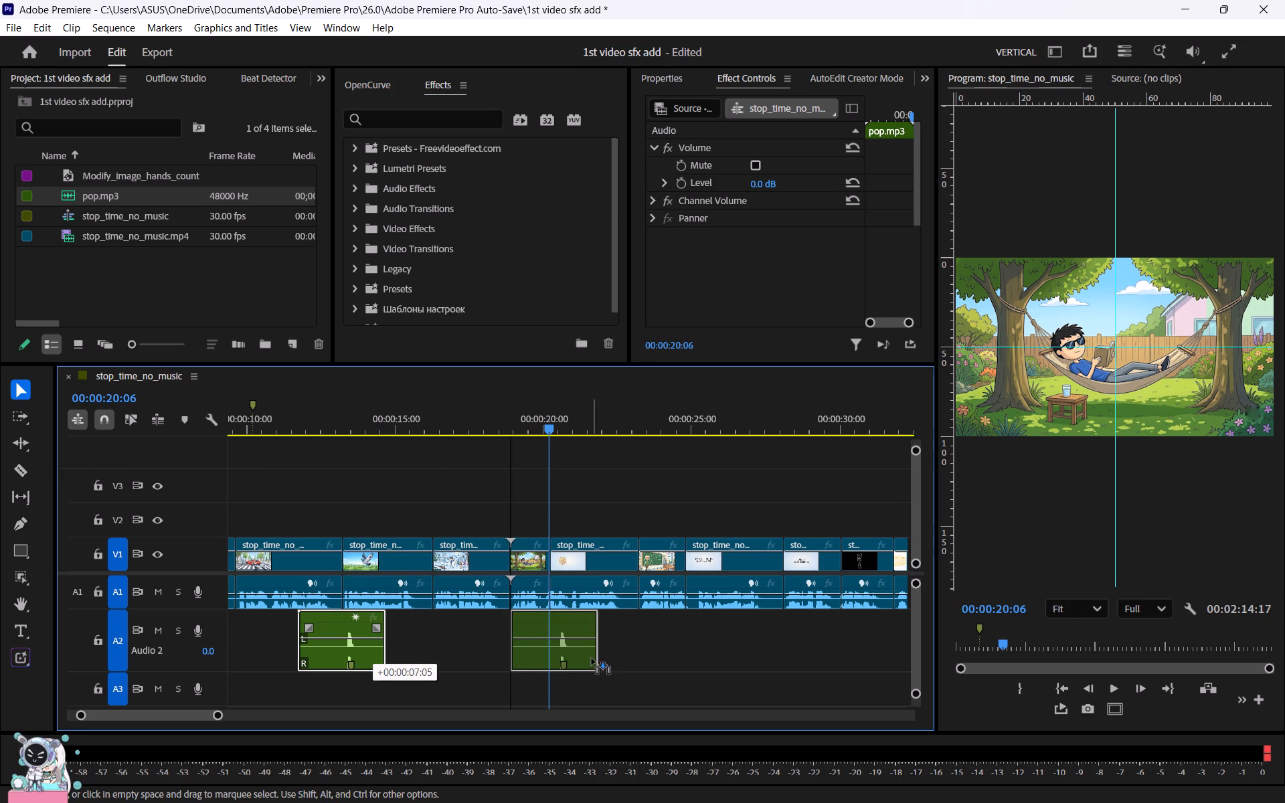
pyautogui.moveTo(592, 658); pyautogui.dragTo(584, 659)
pyautogui.keyDown('alt'); pyautogui.scroll(15, 570, 650); pyautogui.keyUp('alt')
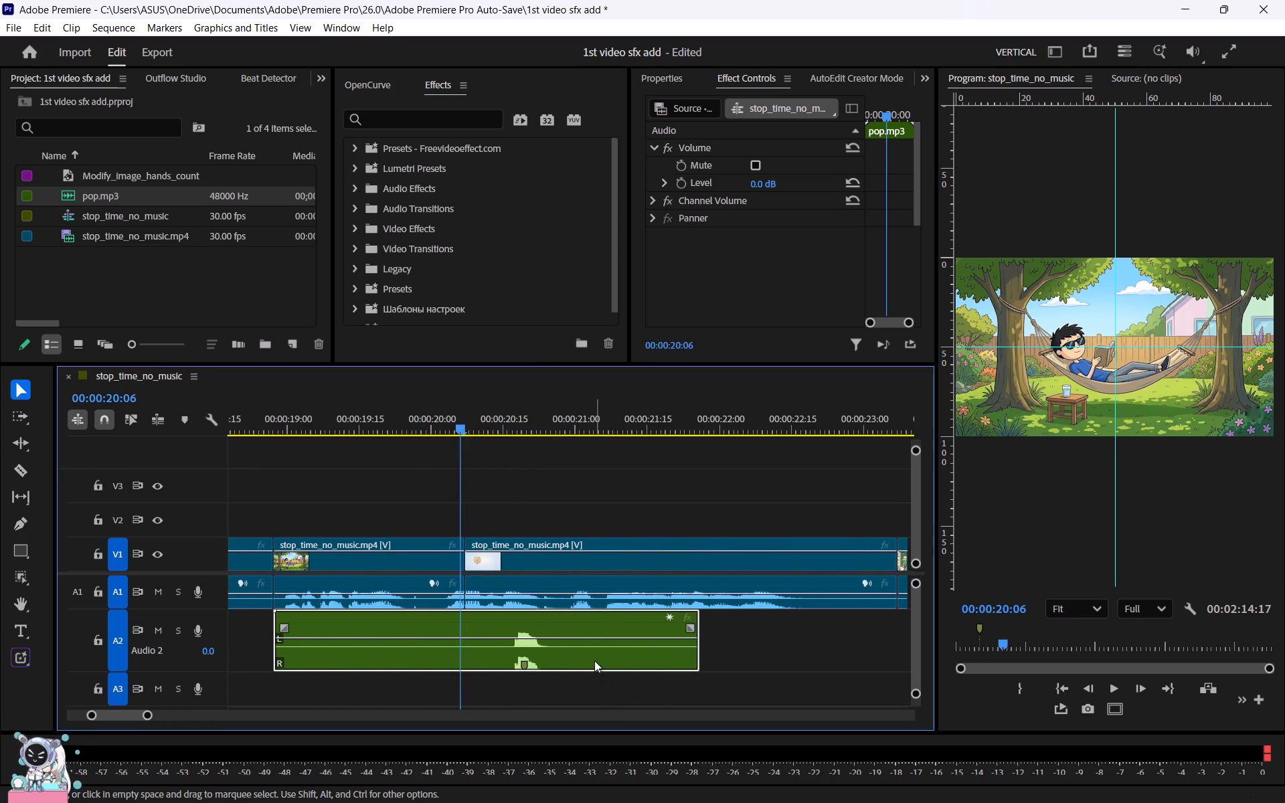
pyautogui.moveTo(594, 660); pyautogui.dragTo(543, 658)
pyautogui.moveTo(449, 419); pyautogui.dragTo(424, 409)
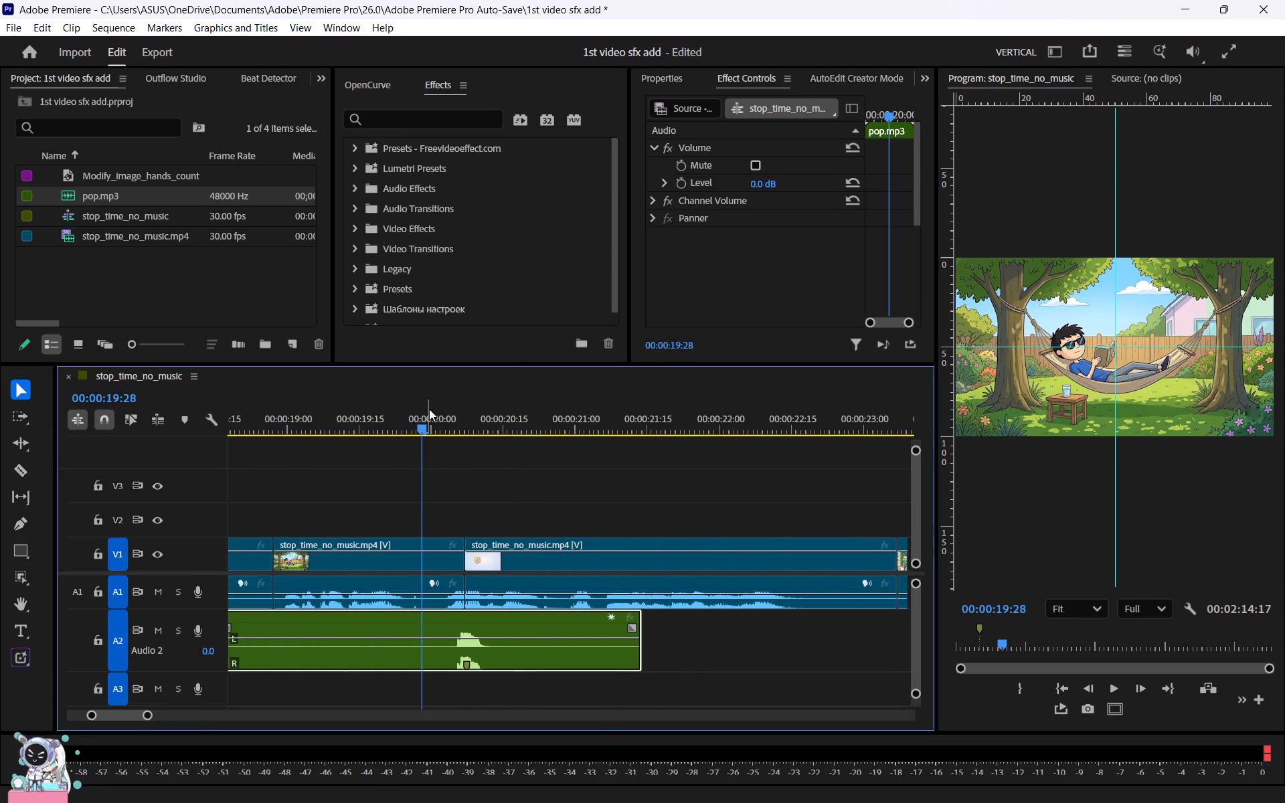
pyautogui.press('space')
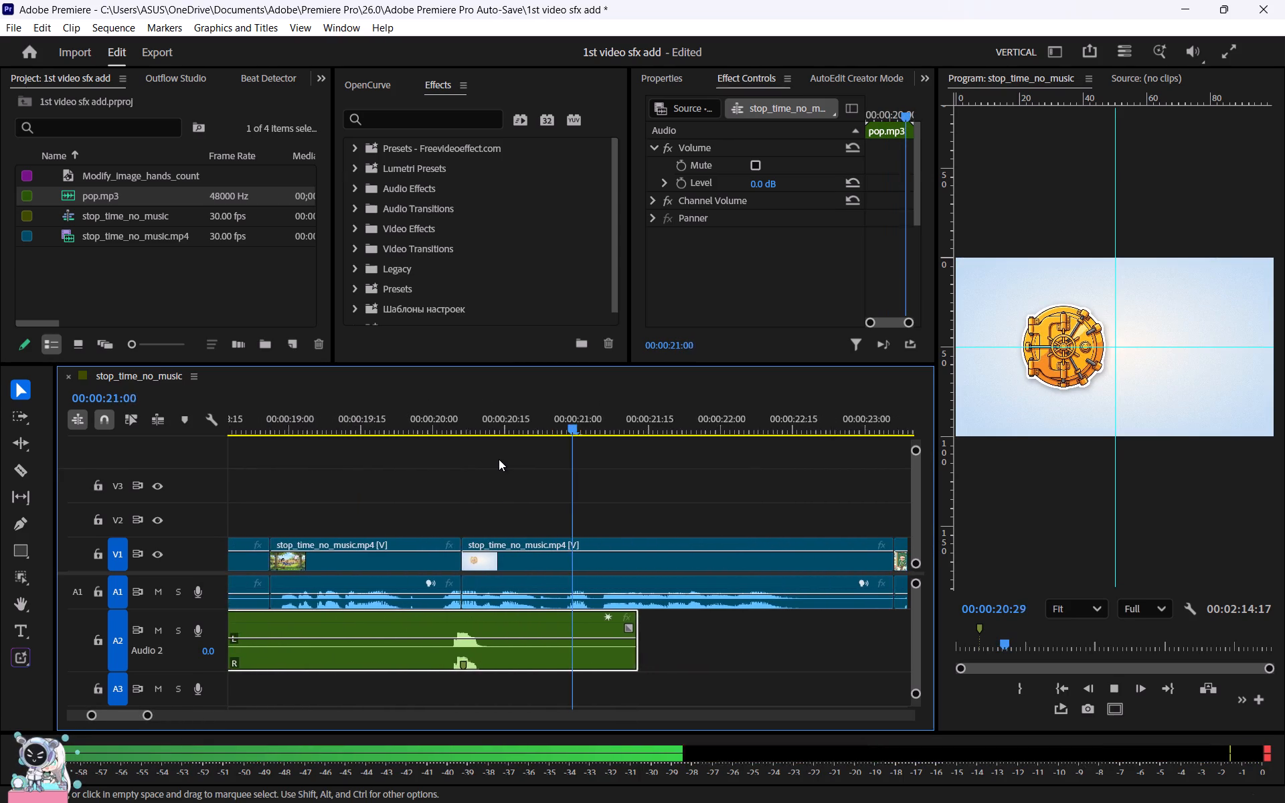
pyautogui.press('space')
# Duplicate the pop clip to the A+ paper sticker's entrance at about 00:00:21:16, play it back and return to the hammock scene's start.
pyautogui.moveTo(566, 416); pyautogui.dragTo(560, 414)
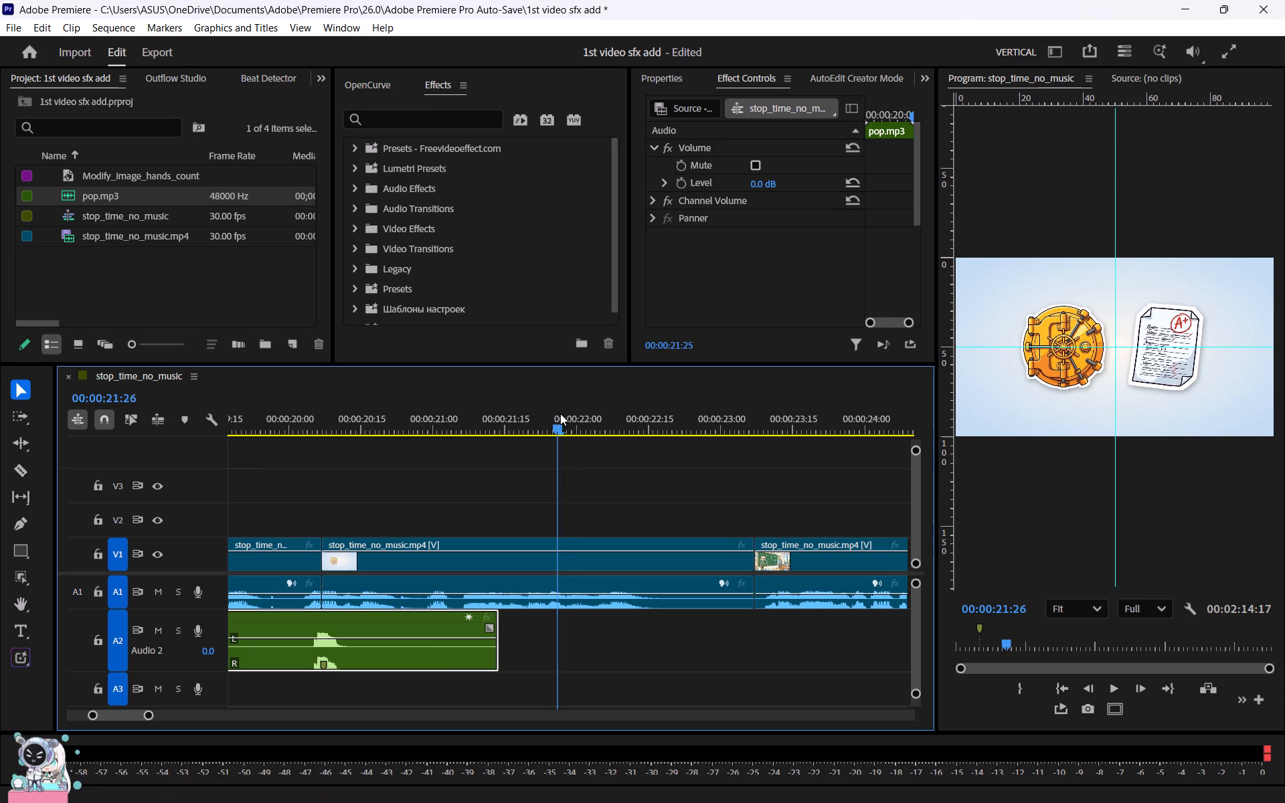
pyautogui.moveTo(560, 414); pyautogui.dragTo(515, 414)
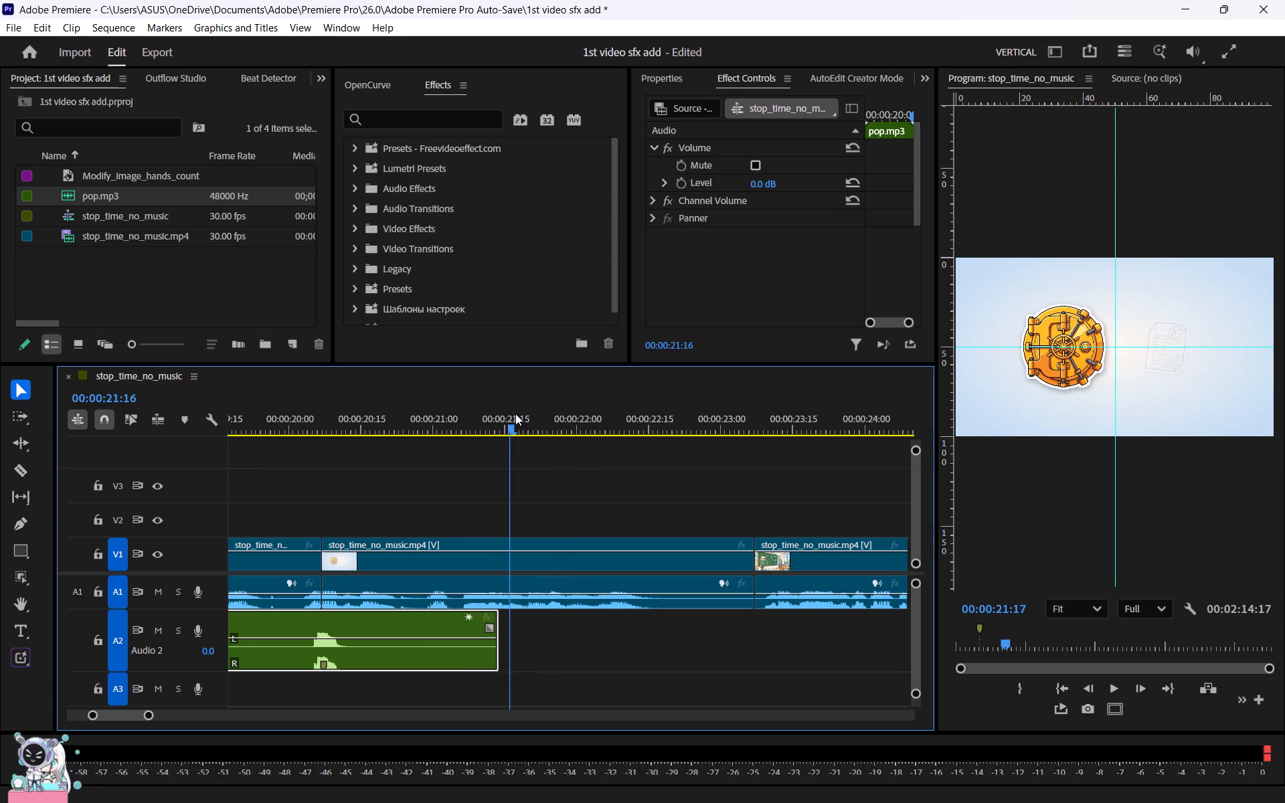
pyautogui.moveTo(515, 414); pyautogui.dragTo(515, 414)
pyautogui.keyDown('alt'); pyautogui.moveTo(420, 667); pyautogui.dragTo(610, 665); pyautogui.keyUp('alt')
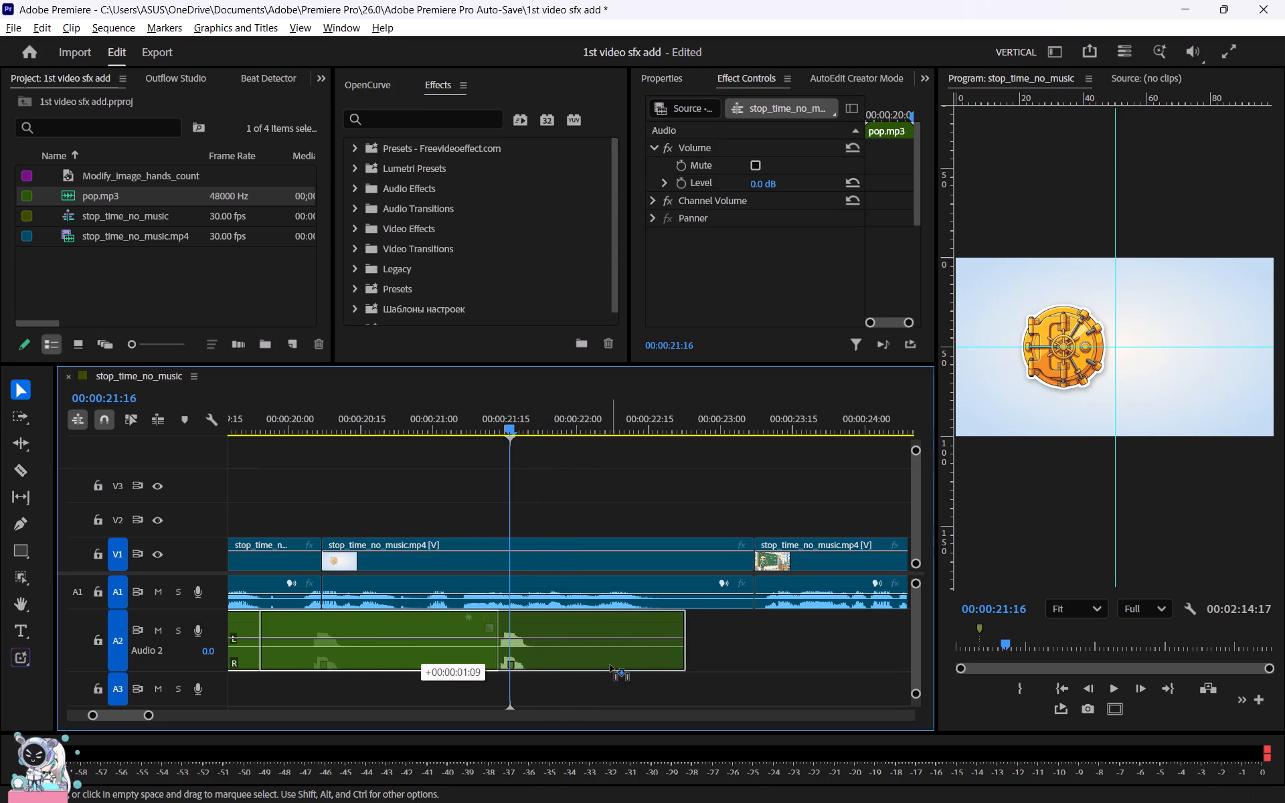
pyautogui.keyDown('alt'); pyautogui.moveTo(610, 665); pyautogui.dragTo(620, 665); pyautogui.keyUp('alt')
pyautogui.press('space')
pyautogui.keyDown('alt'); pyautogui.scroll(-10, 598, 630); pyautogui.keyUp('alt')
pyautogui.press('space')
pyautogui.moveTo(359, 418); pyautogui.dragTo(353, 414)
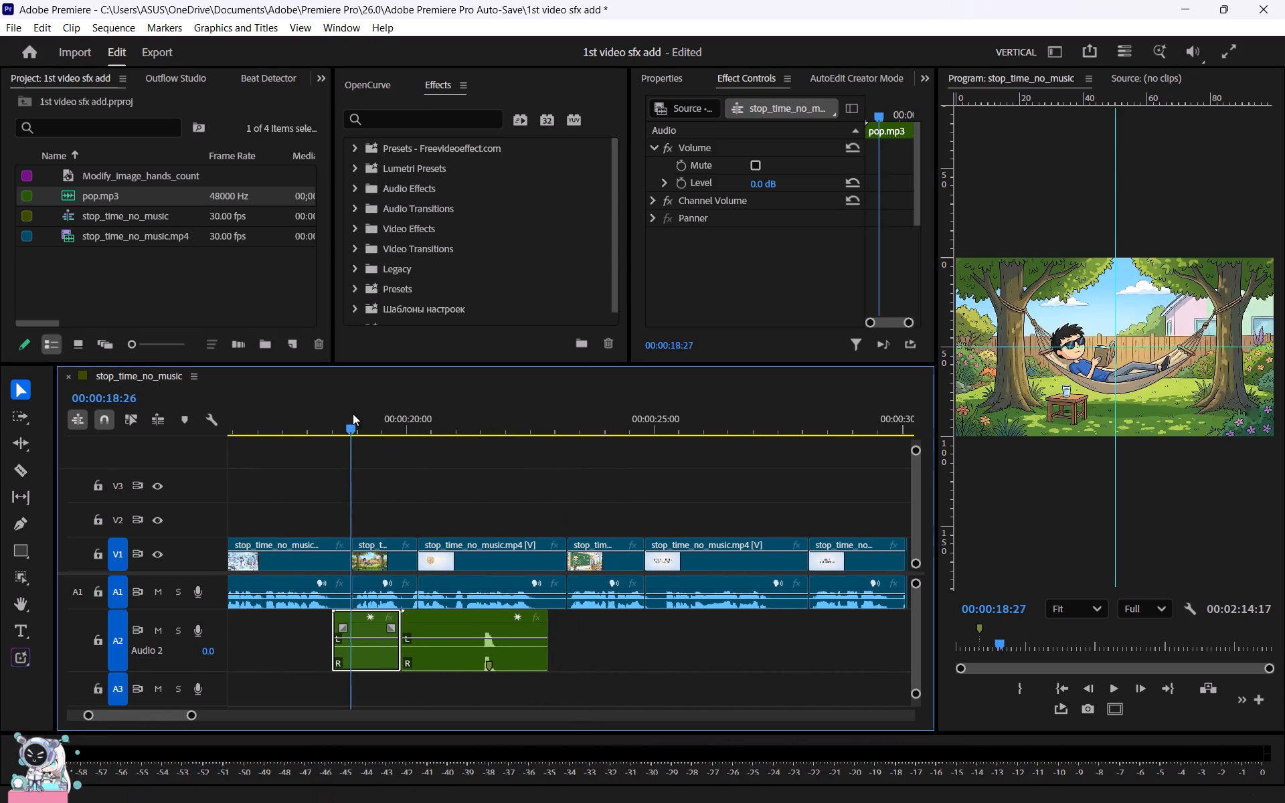
# Trim back the start of the A+ paper pop clip and extend the vault door pop's end to a 00:00:02:01 duration, covering its peak.
pyautogui.moveTo(353, 414); pyautogui.dragTo(351, 414)
pyautogui.keyDown('alt'); pyautogui.scroll(14, 377, 519); pyautogui.keyUp('alt')
pyautogui.click(380, 656)
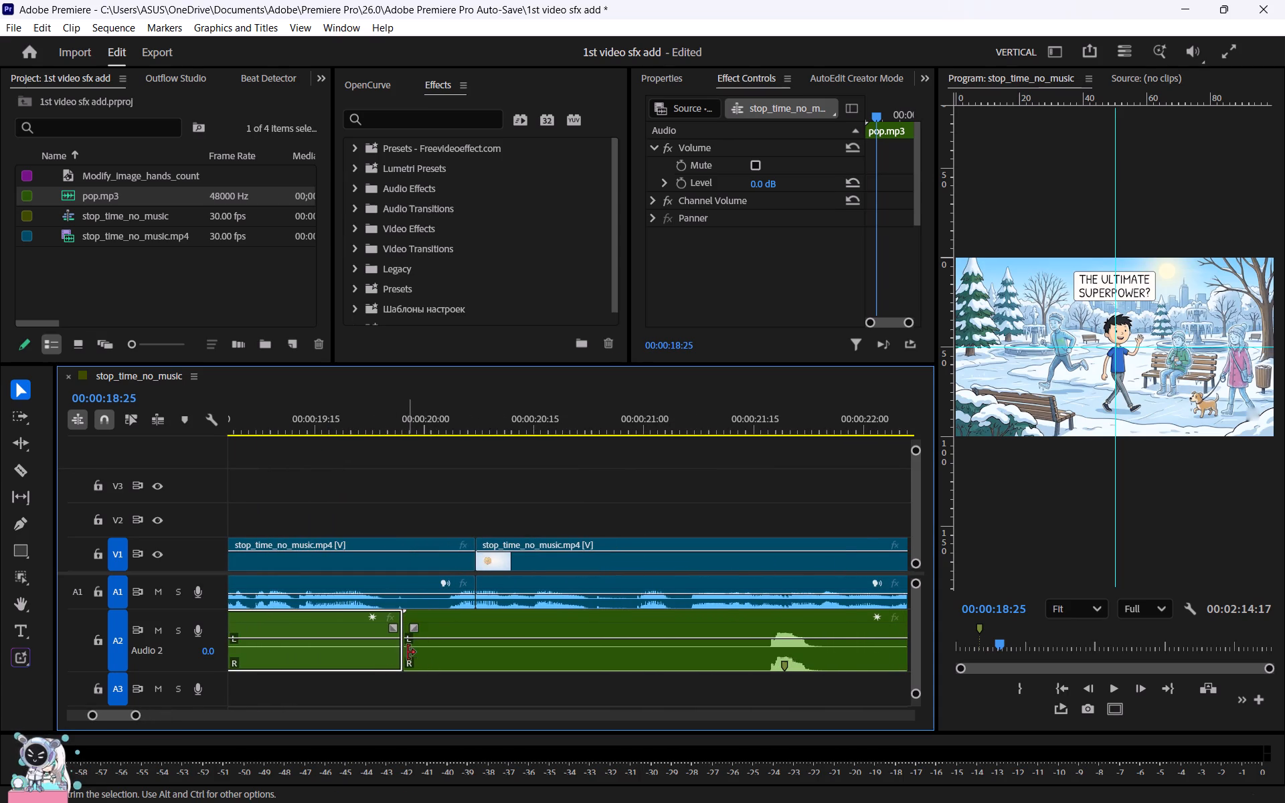
pyautogui.moveTo(411, 652); pyautogui.dragTo(565, 665)
pyautogui.moveTo(402, 664); pyautogui.dragTo(537, 663)
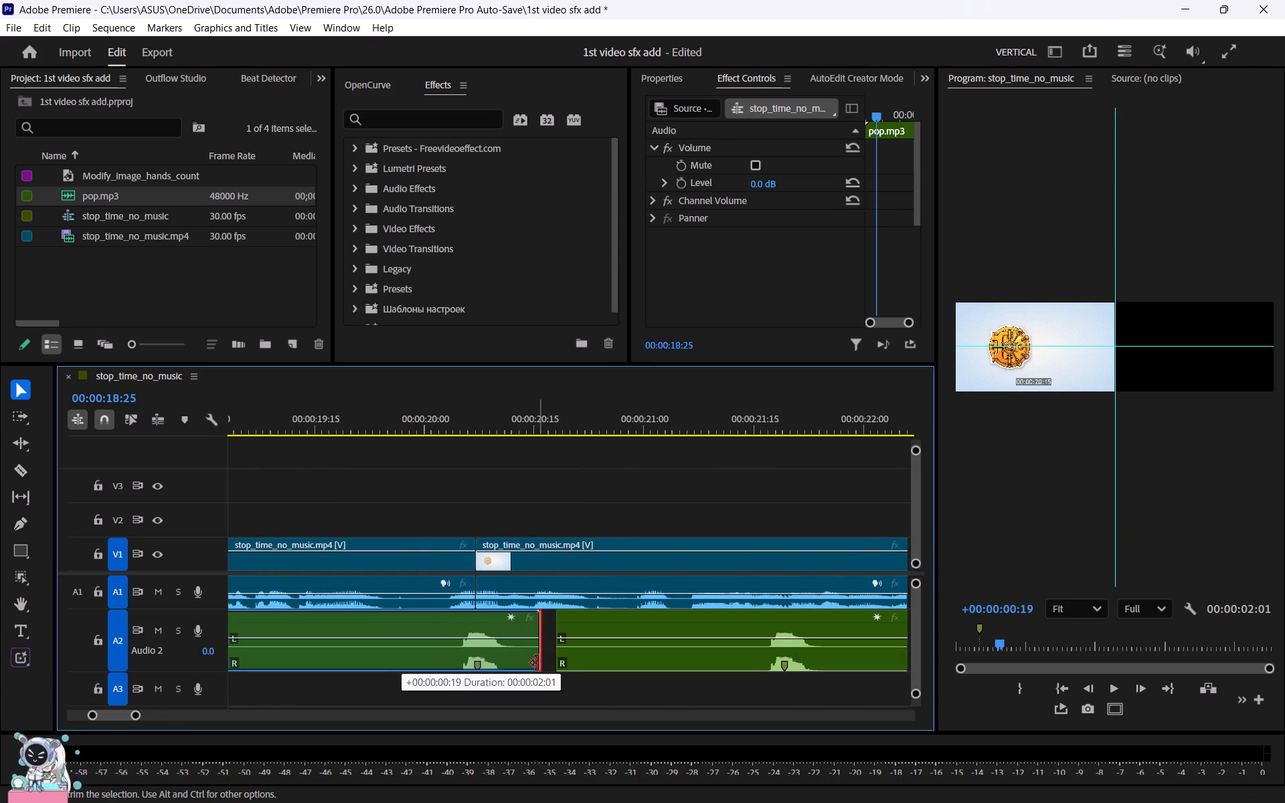
pyautogui.moveTo(537, 663); pyautogui.dragTo(541, 663)
pyautogui.keyDown('alt'); pyautogui.scroll(-8, 527, 517); pyautogui.keyUp('alt')
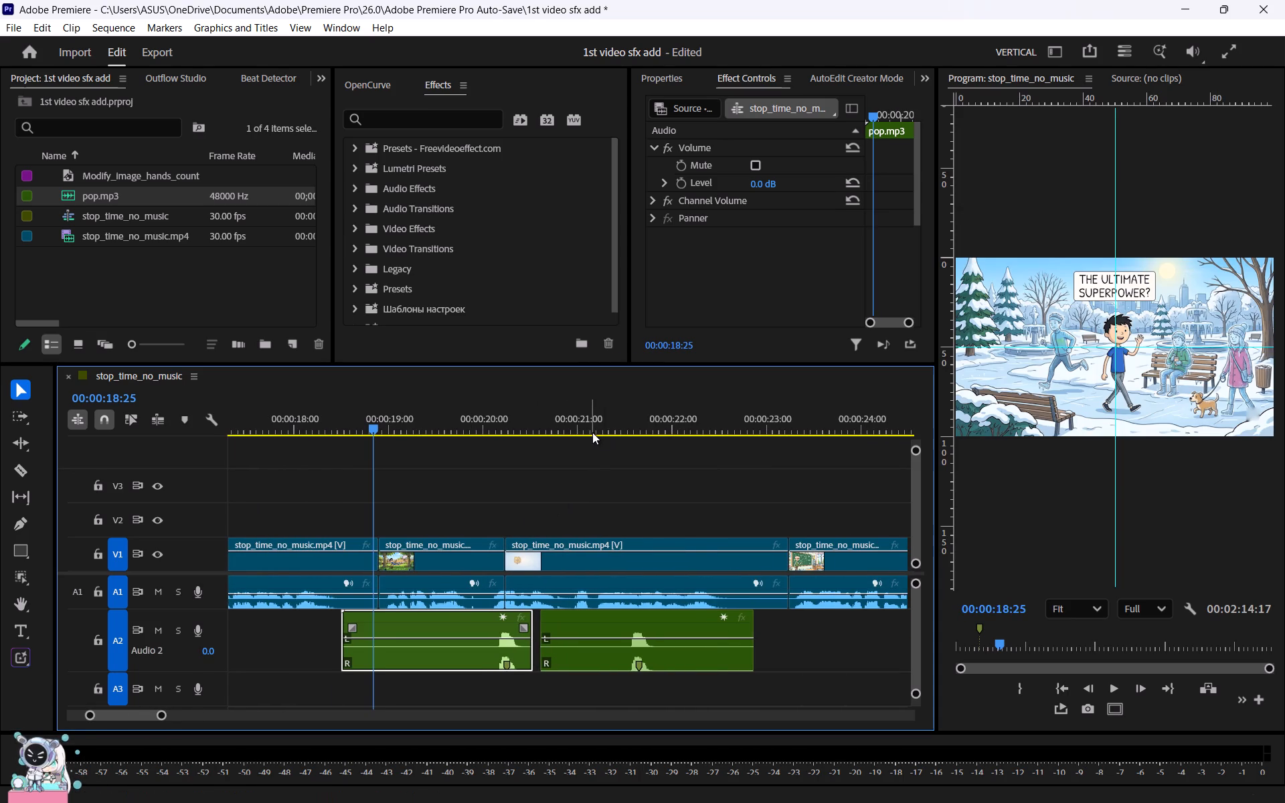
# Play through to the starry sky scene and paste a copy of the A+ paper pop clip on A2 at 00:00:39:20.
pyautogui.press('space')
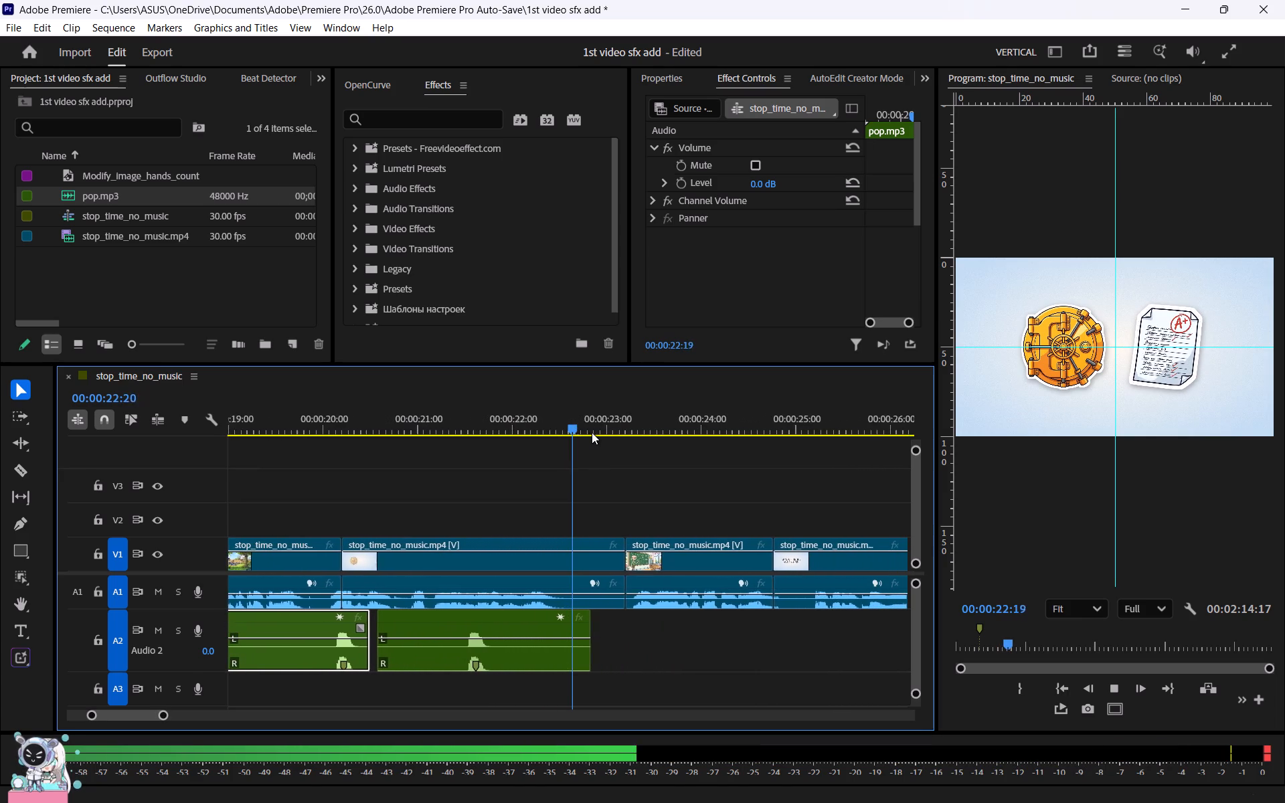
pyautogui.keyDown('alt'); pyautogui.scroll(-6, 700, 452); pyautogui.keyUp('alt')
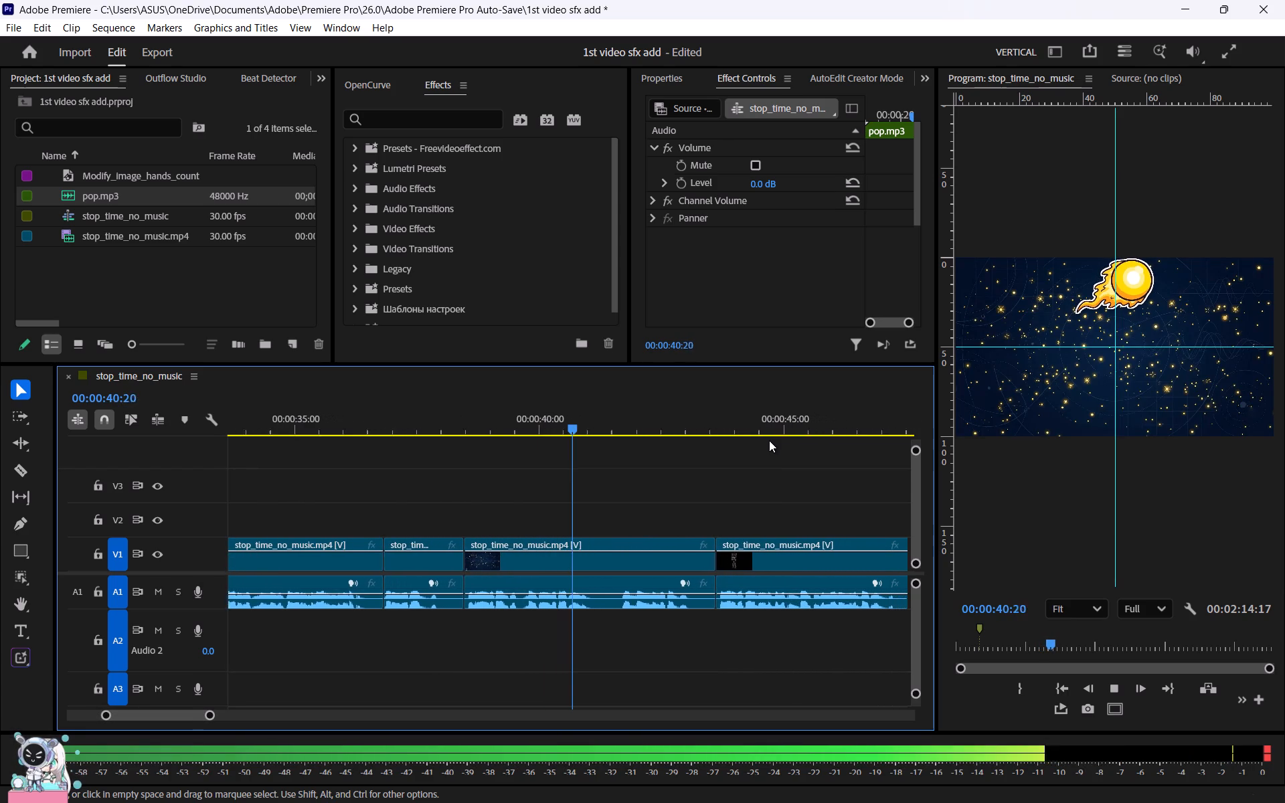
pyautogui.press('space')
pyautogui.moveTo(575, 418); pyautogui.dragTo(487, 417)
pyautogui.scroll(19, 258, 519)
pyautogui.keyDown('alt'); pyautogui.scroll(-8, 356, 580); pyautogui.keyUp('alt')
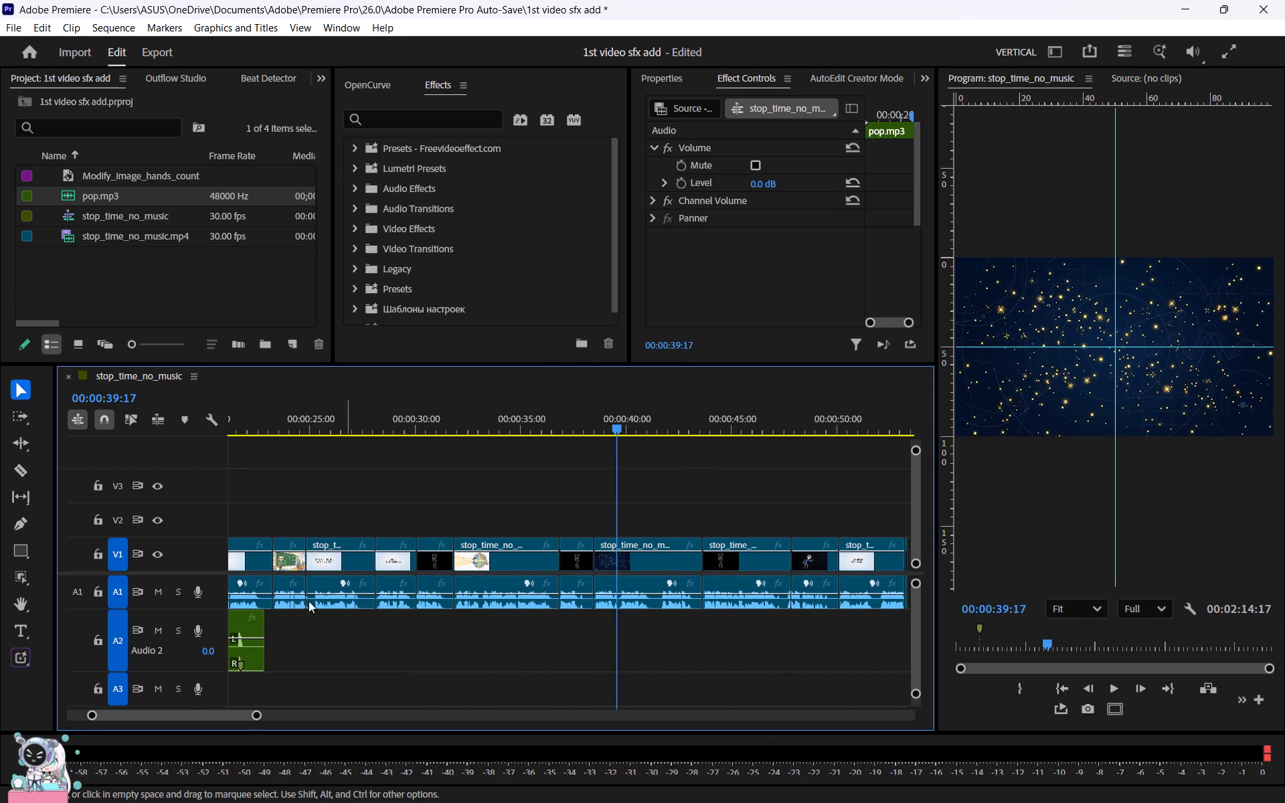
pyautogui.click(252, 664)
pyautogui.hotkey('ctrl', 'c')
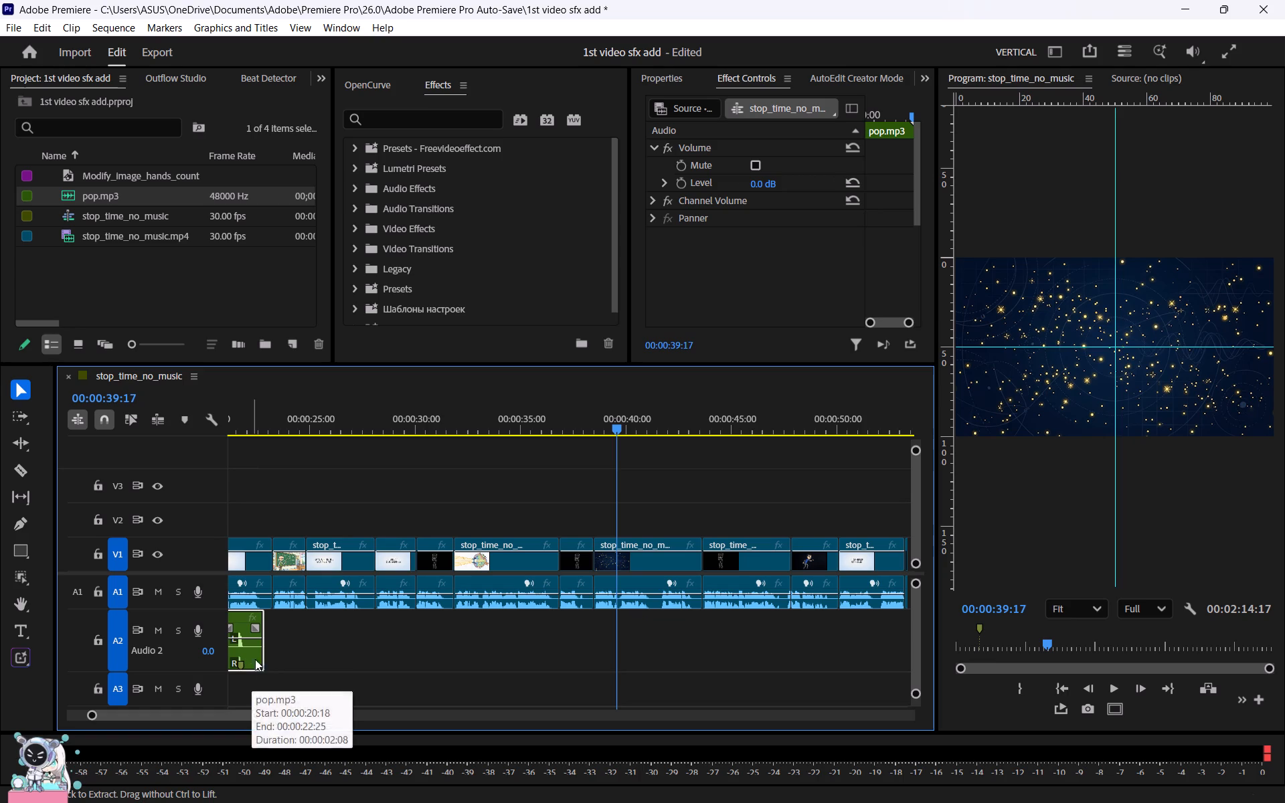
pyautogui.click(617, 419)
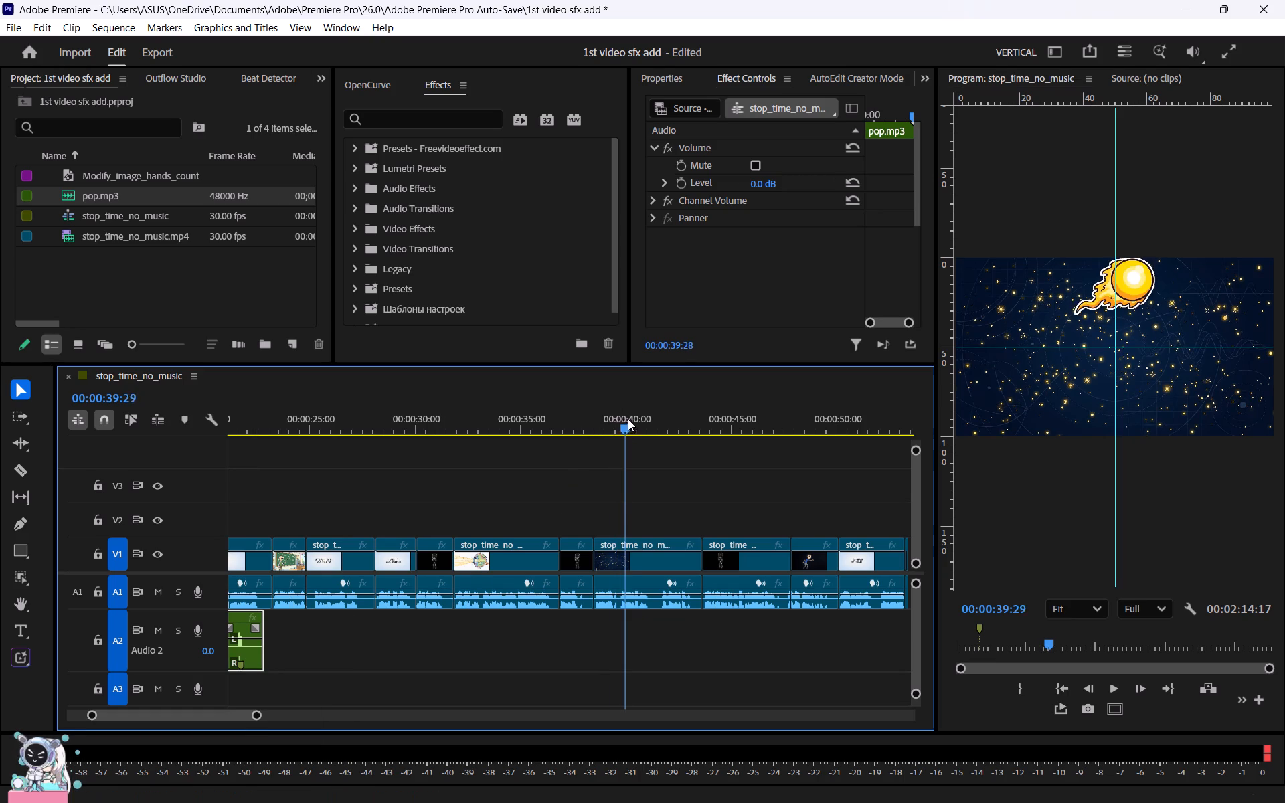
pyautogui.hotkey('ctrl', 'b')
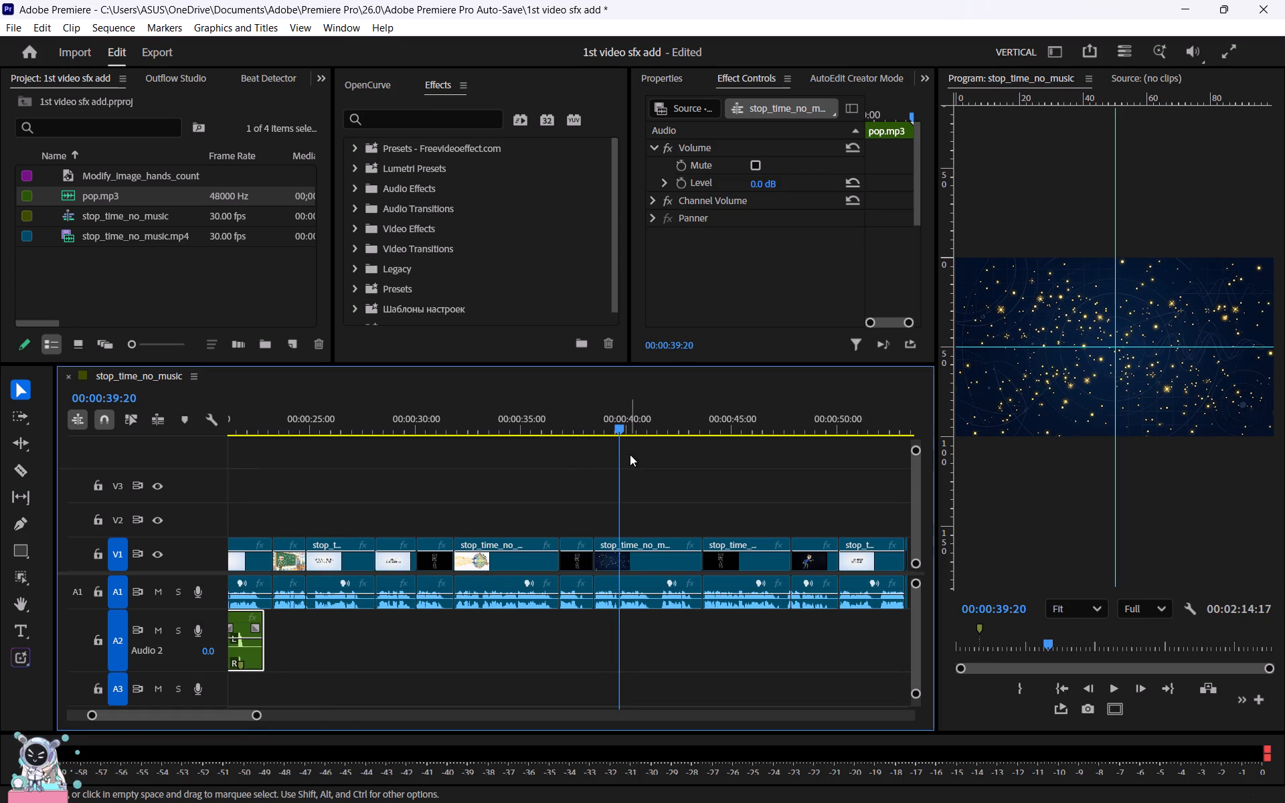
pyautogui.hotkey('ctrl', 'v')
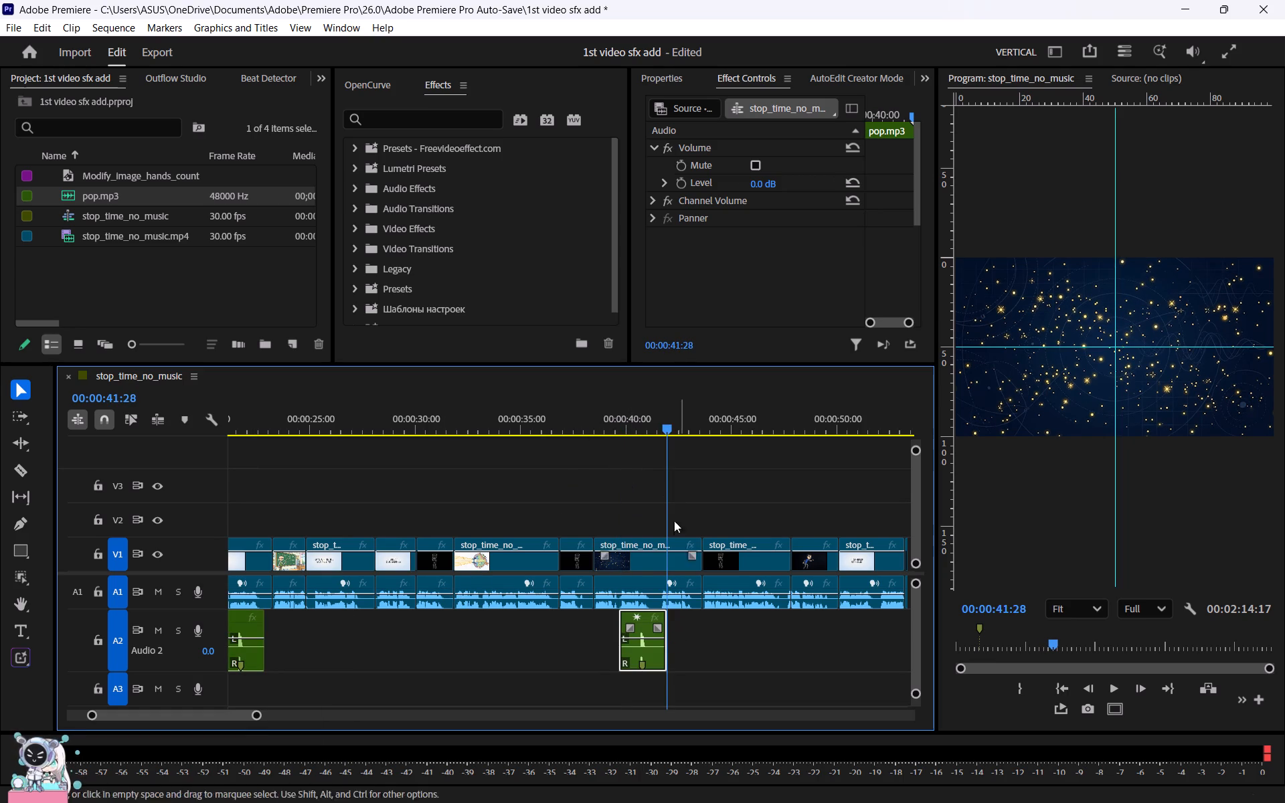
# Move the pasted pop clip so its peak aligns with the flaming comet sticker's entrance at 00:00:39:22.
pyautogui.moveTo(665, 428); pyautogui.dragTo(639, 423)
pyautogui.keyDown('alt'); pyautogui.scroll(7, 638, 508); pyautogui.keyUp('alt')
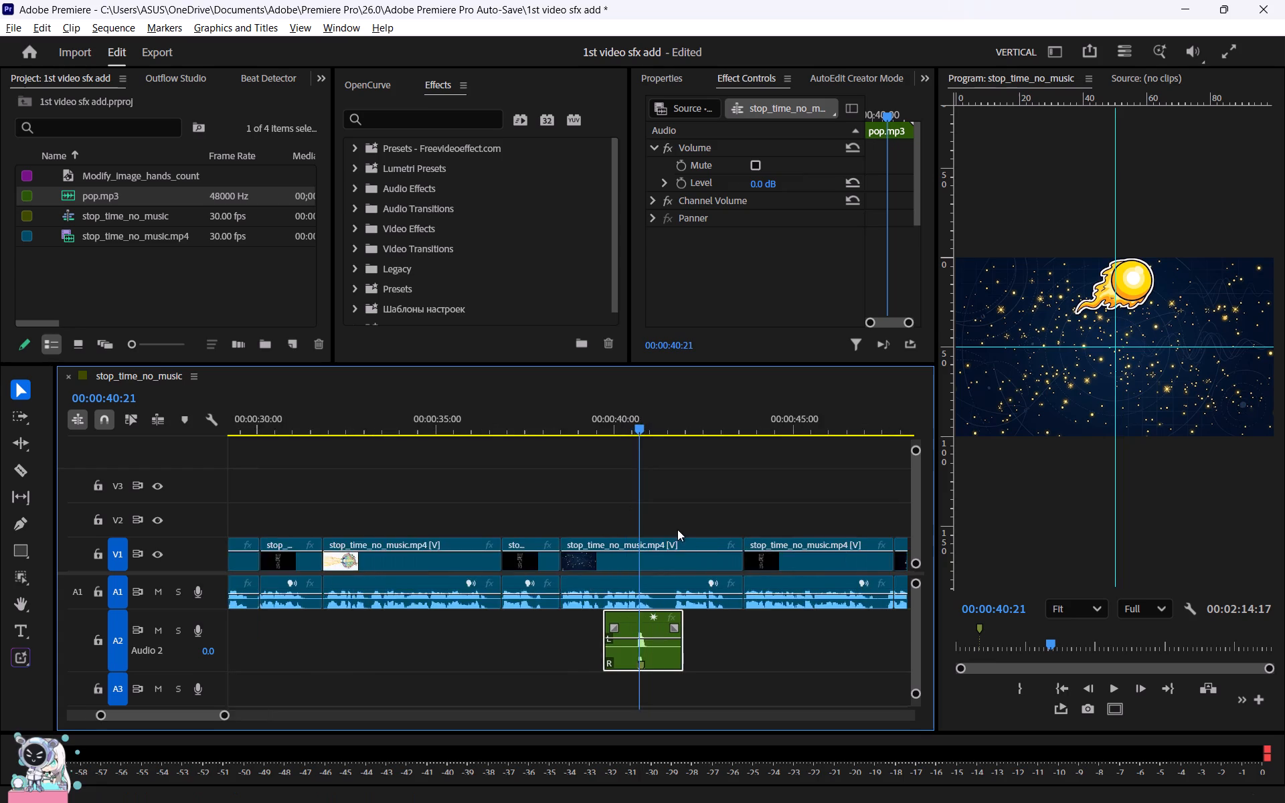
pyautogui.keyDown('alt'); pyautogui.scroll(4, 677, 529); pyautogui.keyUp('alt')
pyautogui.moveTo(592, 412); pyautogui.dragTo(558, 412)
pyautogui.moveTo(553, 412); pyautogui.dragTo(531, 413)
pyautogui.moveTo(621, 660); pyautogui.dragTo(561, 652)
# Trim both ends of the comet's pop clip tightly around its peak and play it back.
pyautogui.moveTo(464, 654); pyautogui.dragTo(521, 660)
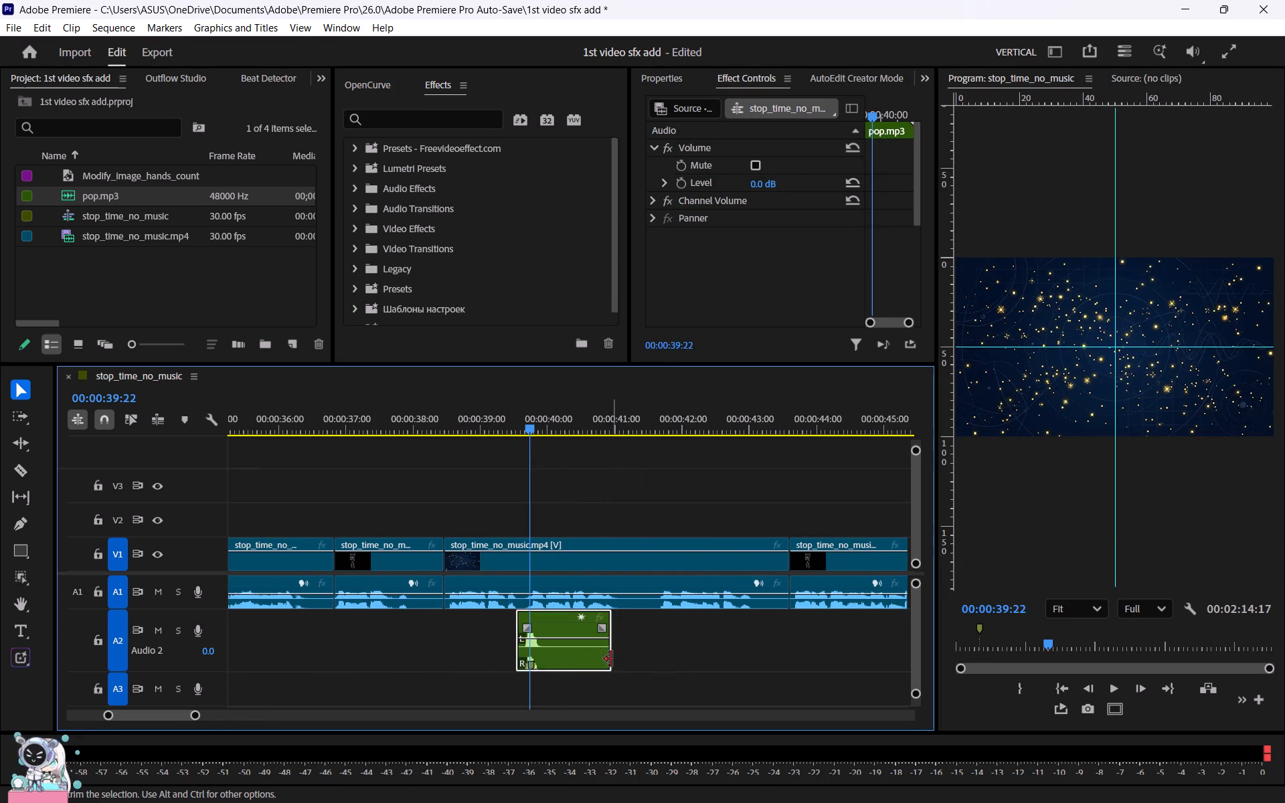
pyautogui.moveTo(611, 659); pyautogui.dragTo(542, 651)
pyautogui.click(518, 647)
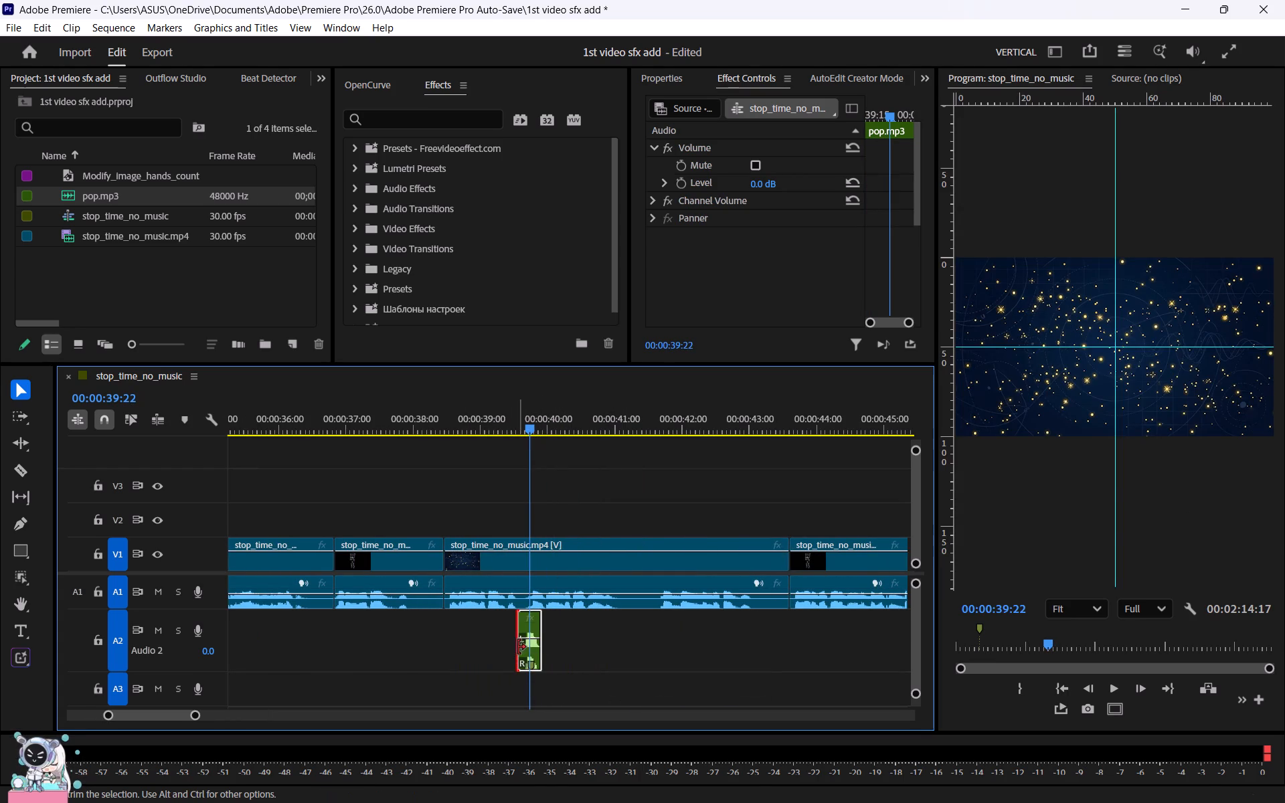
pyautogui.moveTo(520, 412); pyautogui.dragTo(499, 402)
pyautogui.press('space')
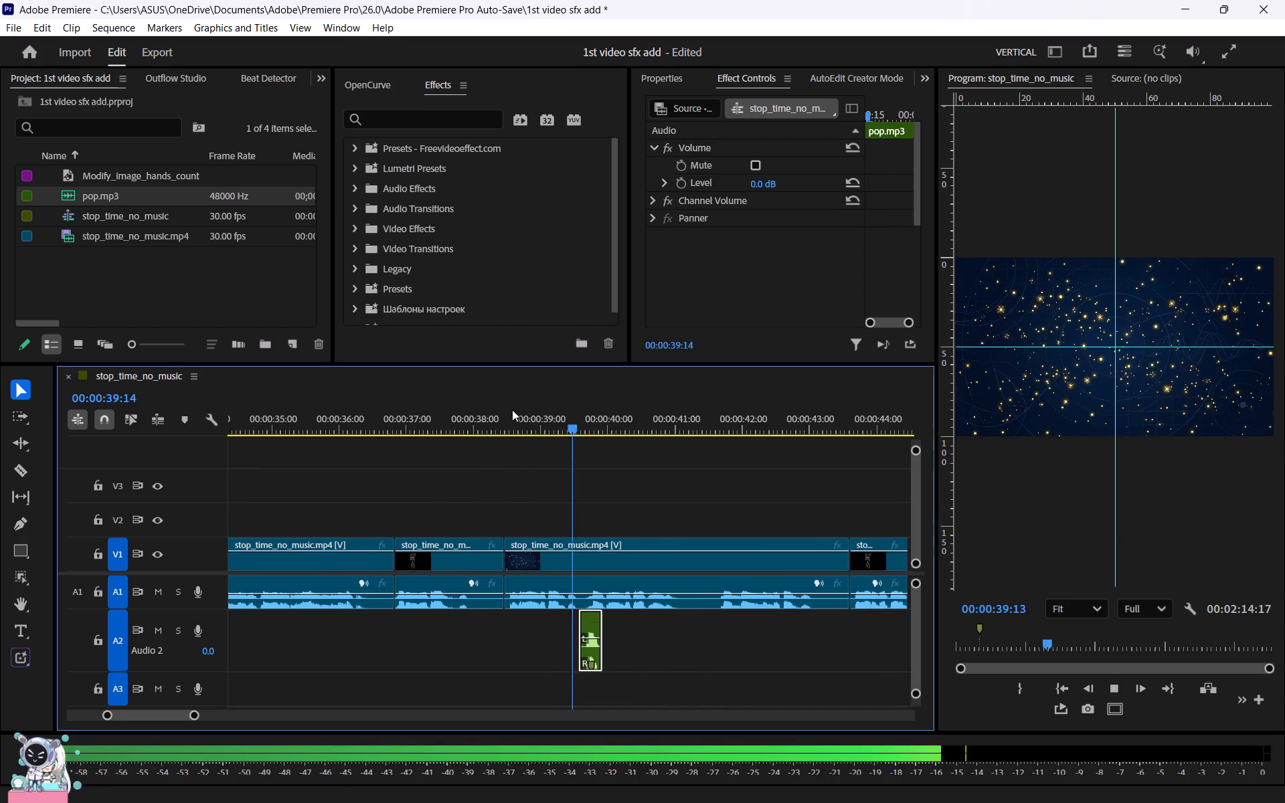
pyautogui.press('space')
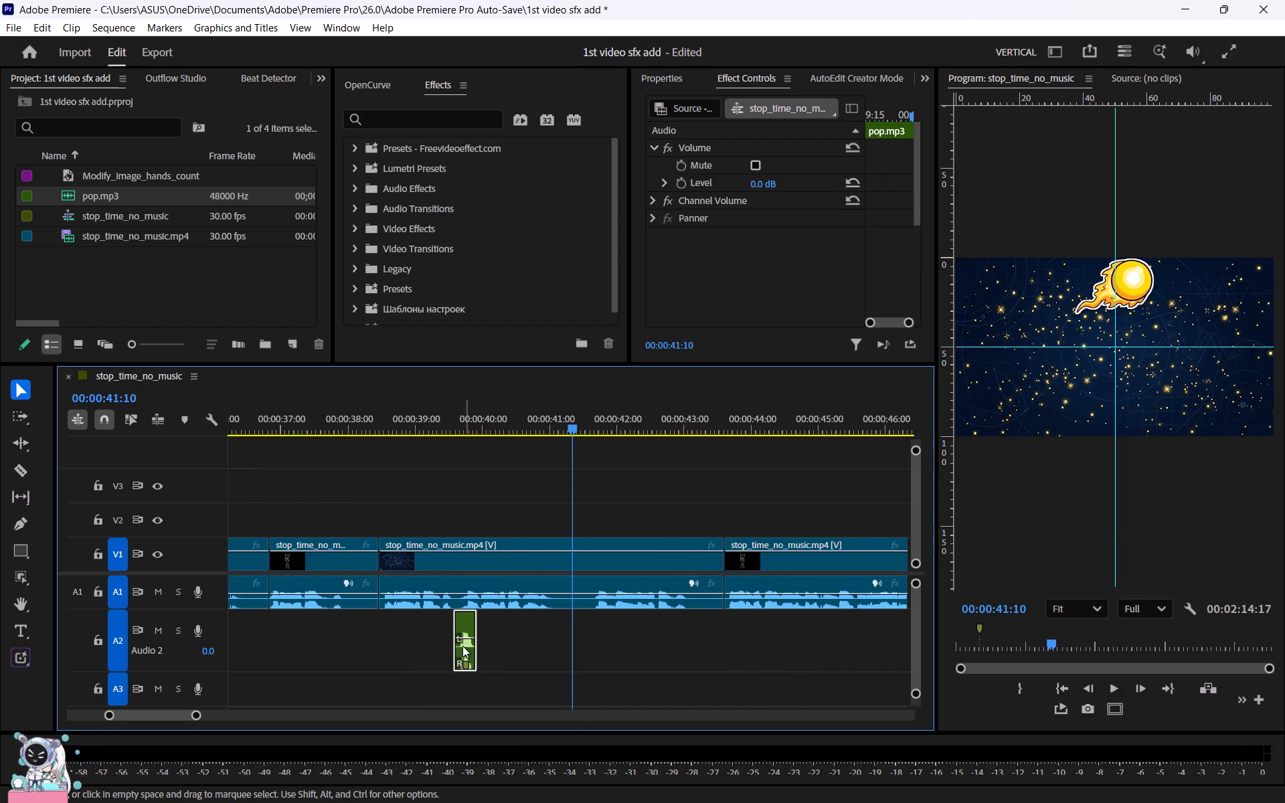
# Copy the trimmed pop clip to the red atoms sticker's entrance at 00:01:03:12 and play it back.
pyautogui.hotkey('ctrl', 'c')
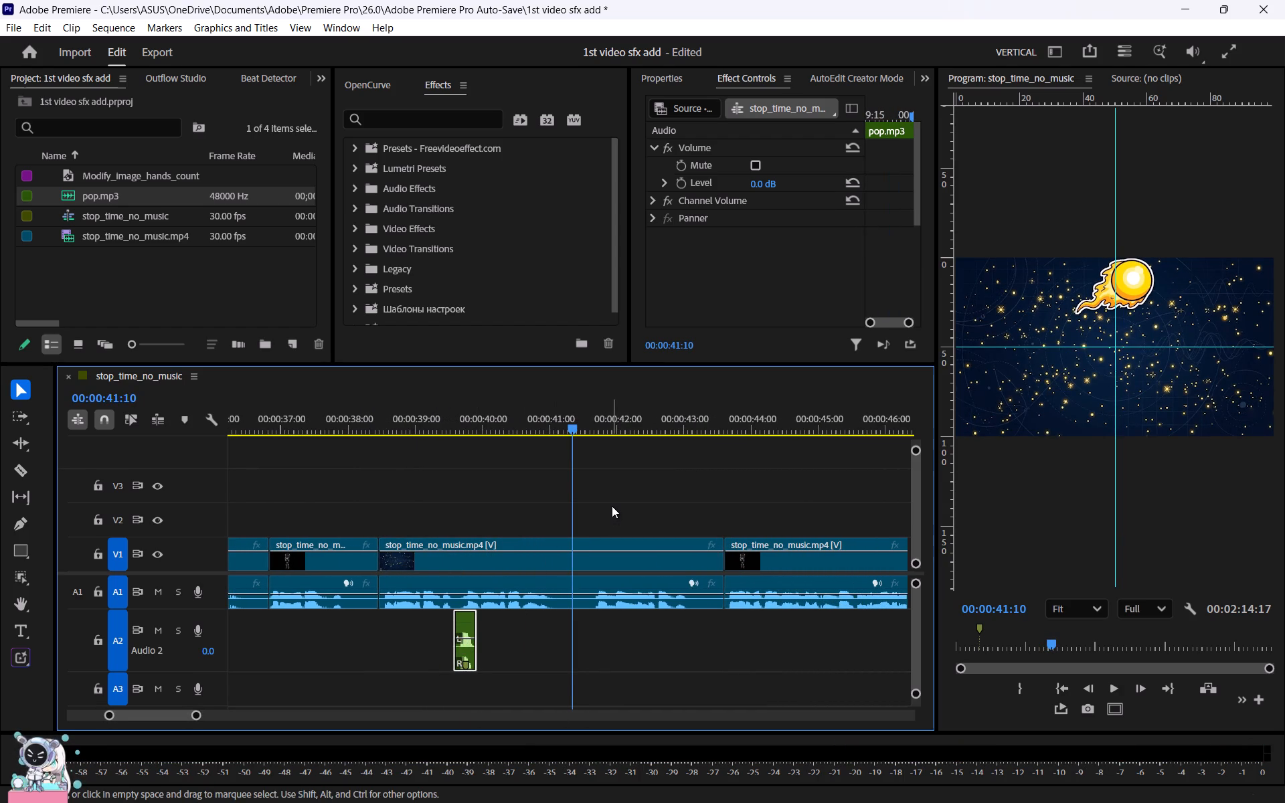
pyautogui.press('space')
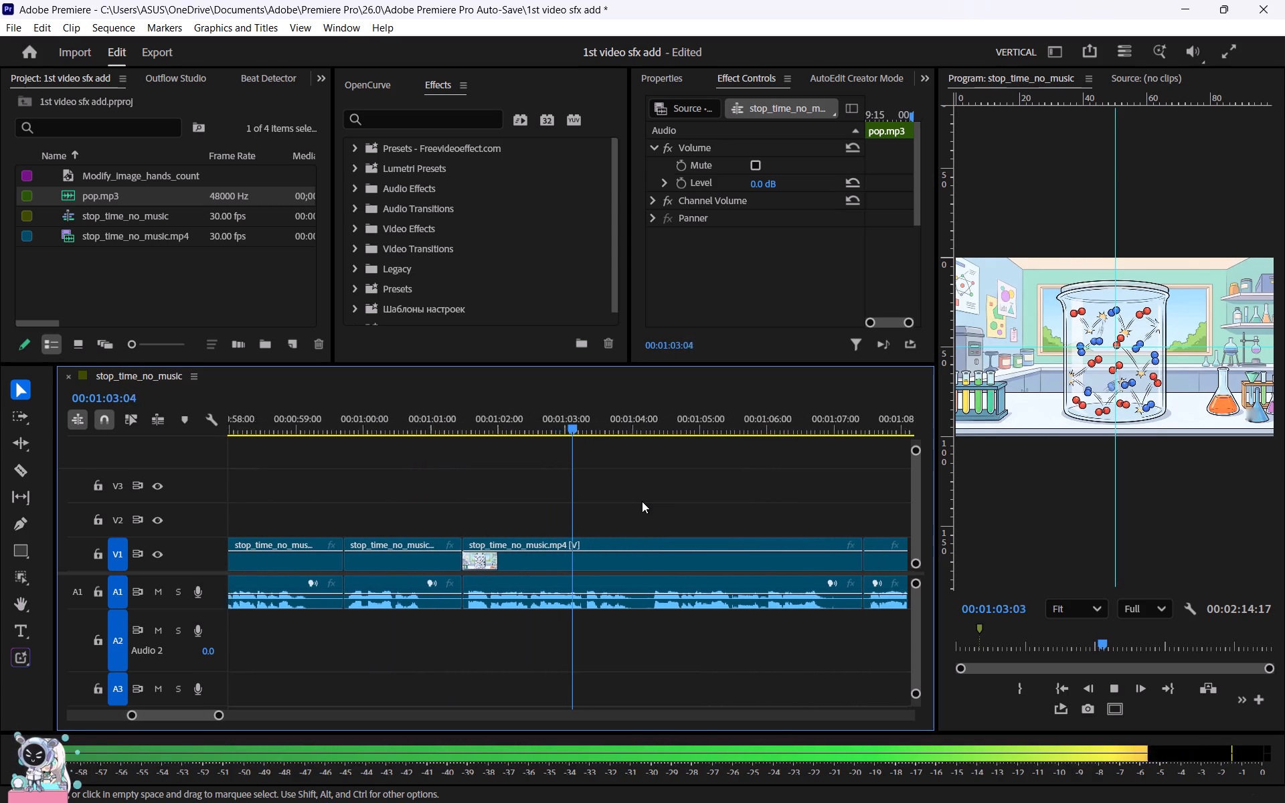
pyautogui.press('space')
pyautogui.moveTo(581, 415); pyautogui.dragTo(555, 416)
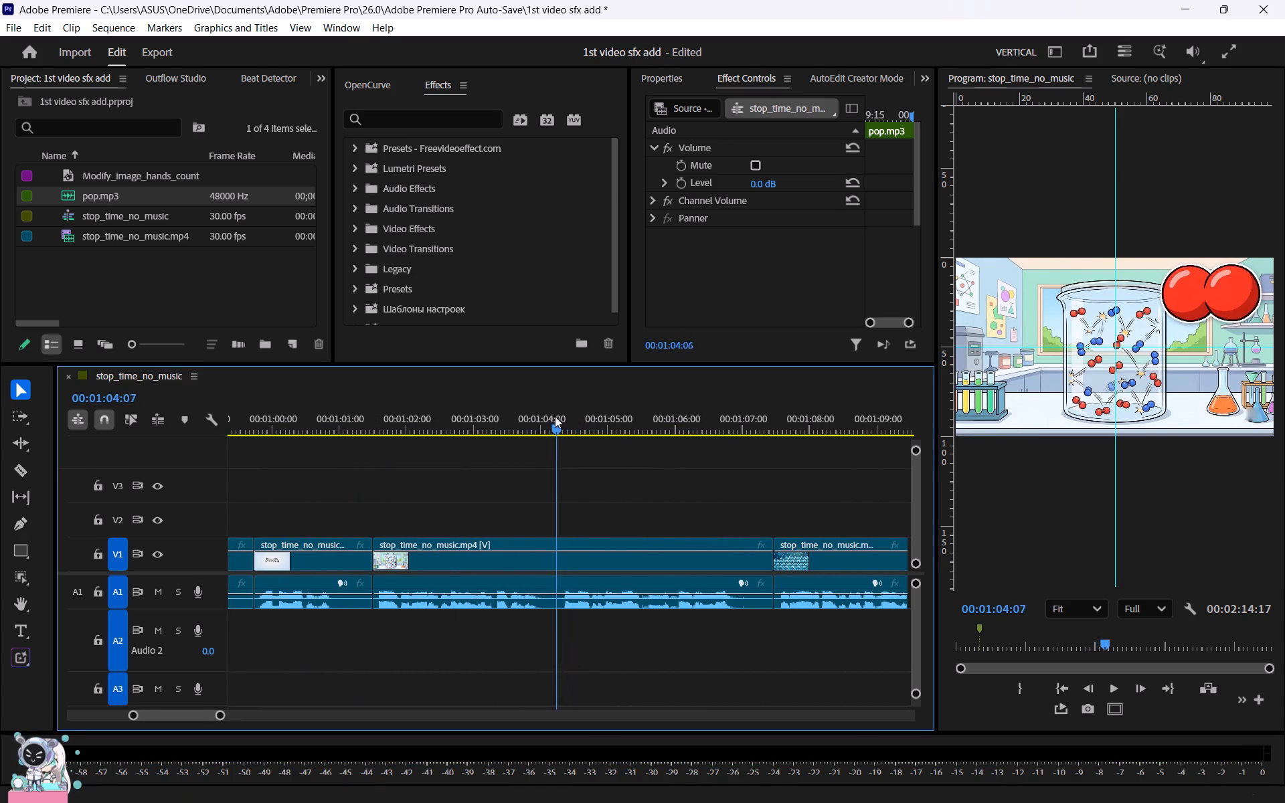
pyautogui.moveTo(555, 416); pyautogui.dragTo(503, 425)
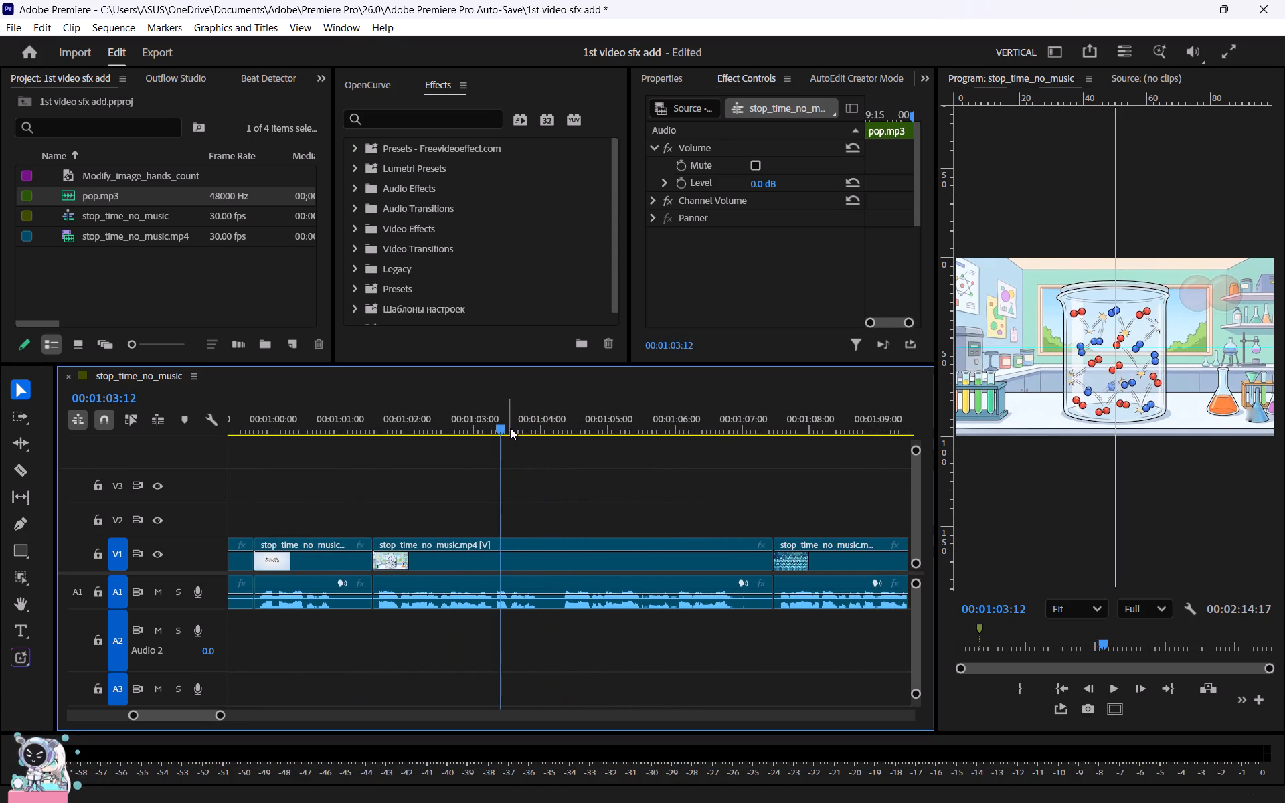
pyautogui.hotkey('ctrl', 'v')
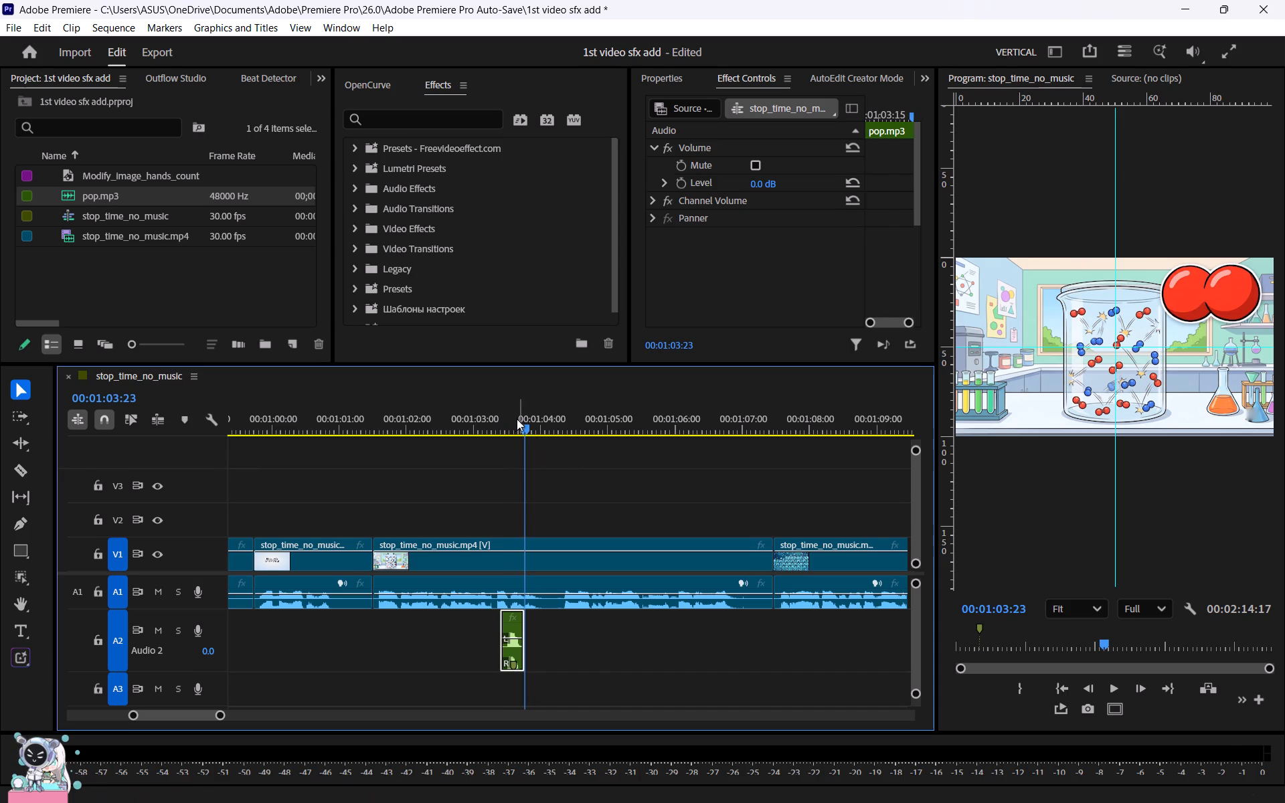
pyautogui.moveTo(513, 417); pyautogui.dragTo(498, 409)
pyautogui.press('space')
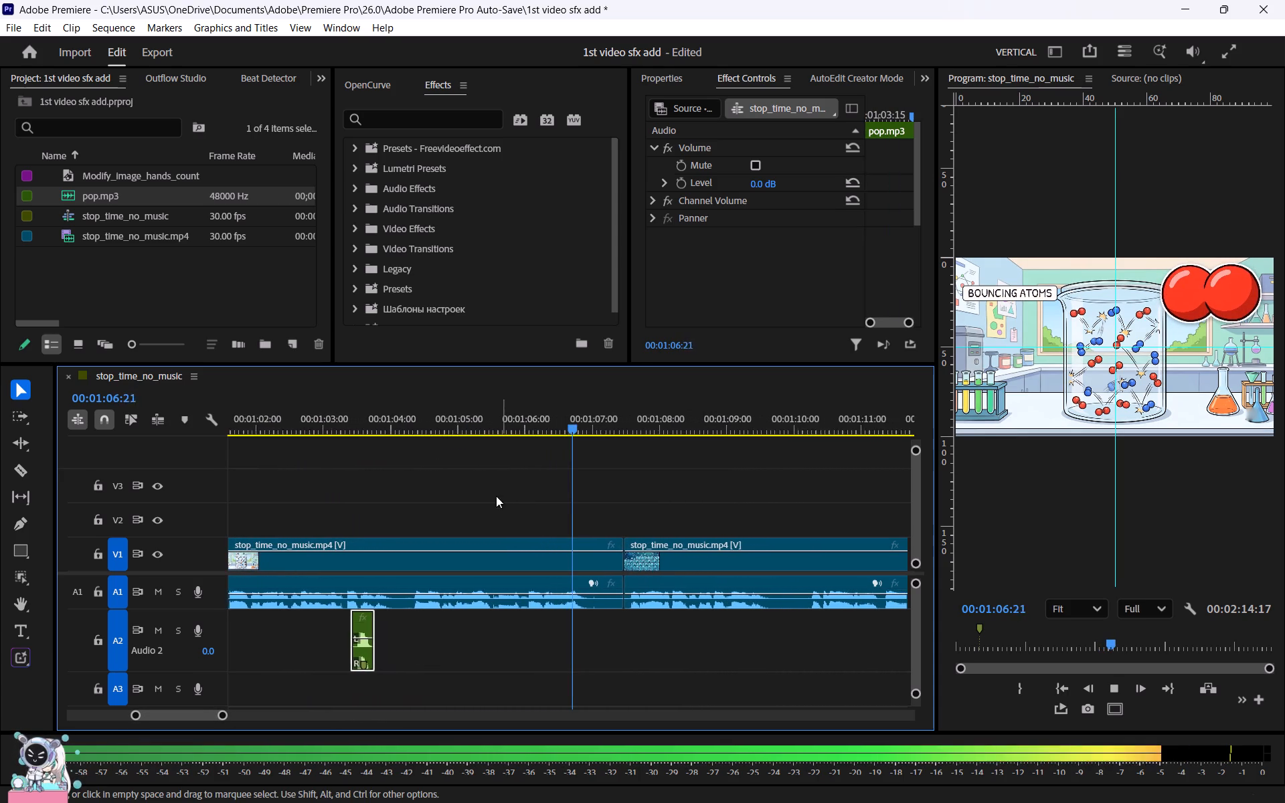
# Paste the trimmed pop clip at the gray brick sticker's entrance at about 00:01:12:25 and play through the remaining scenes.
pyautogui.keyDown('alt'); pyautogui.scroll(-6, 467, 509); pyautogui.keyUp('alt')
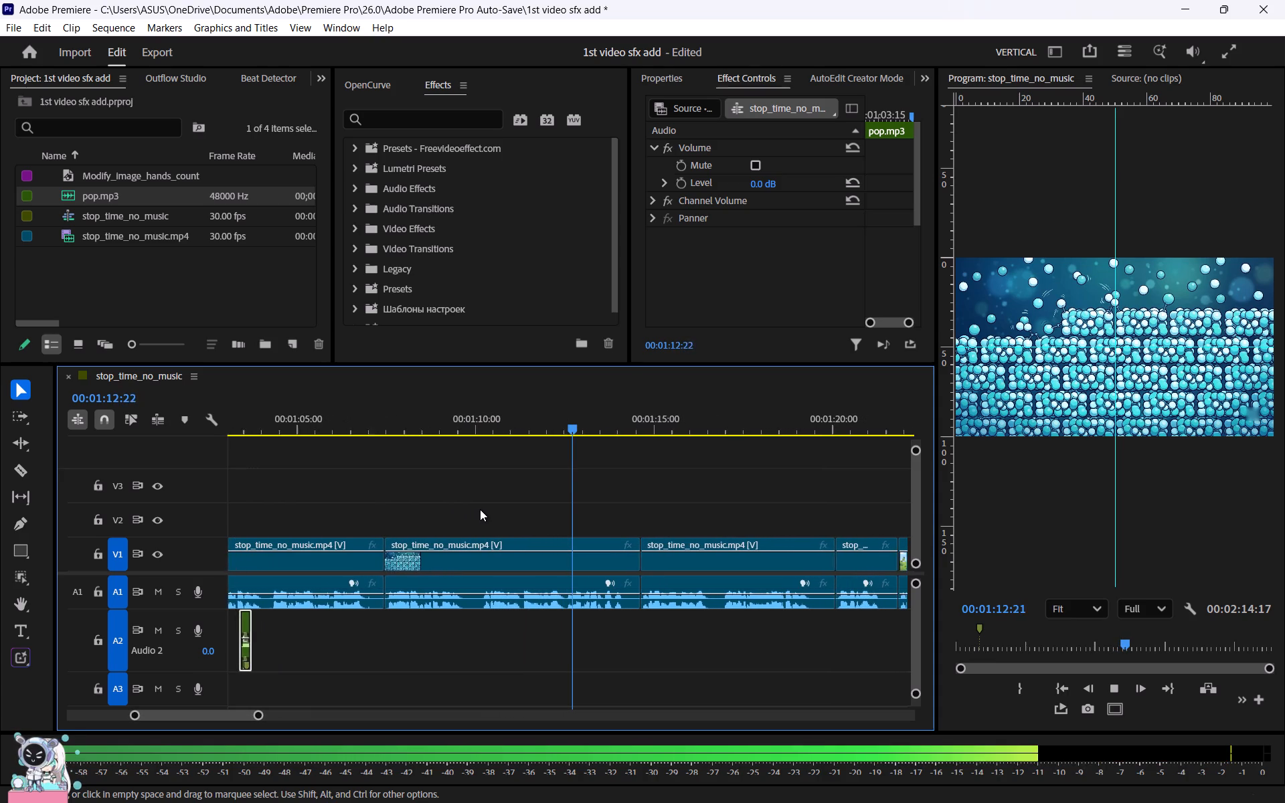
pyautogui.press('space')
pyautogui.moveTo(574, 416); pyautogui.dragTo(533, 410)
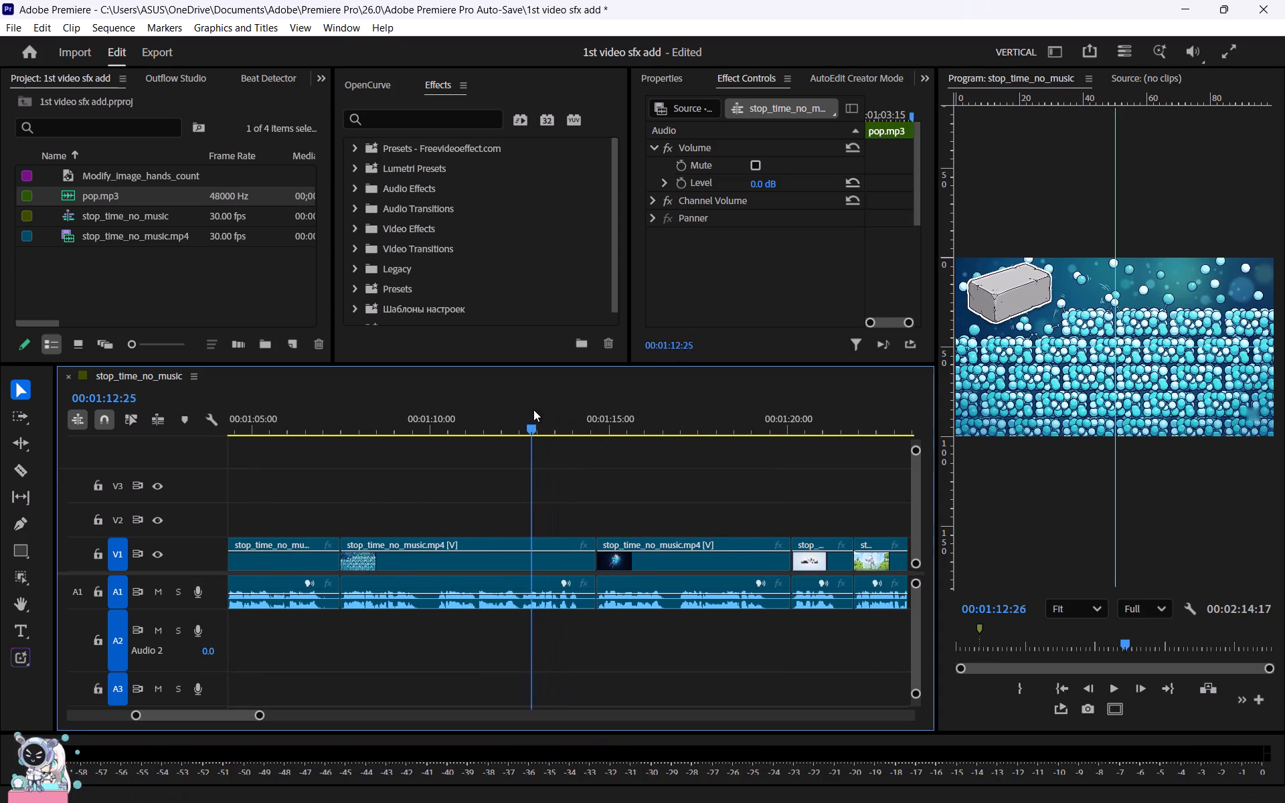
pyautogui.moveTo(533, 410); pyautogui.dragTo(536, 438)
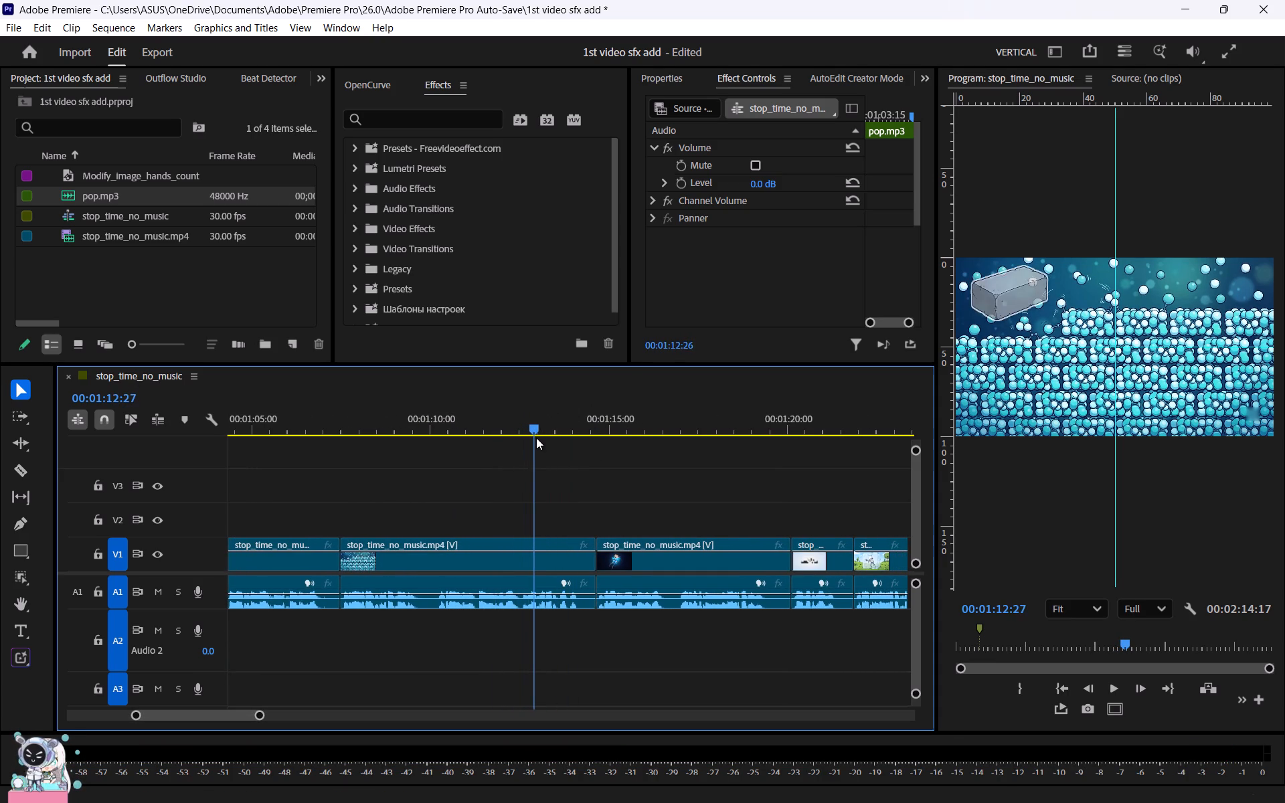
pyautogui.moveTo(536, 438); pyautogui.dragTo(533, 438)
pyautogui.hotkey('ctrl', 'v')
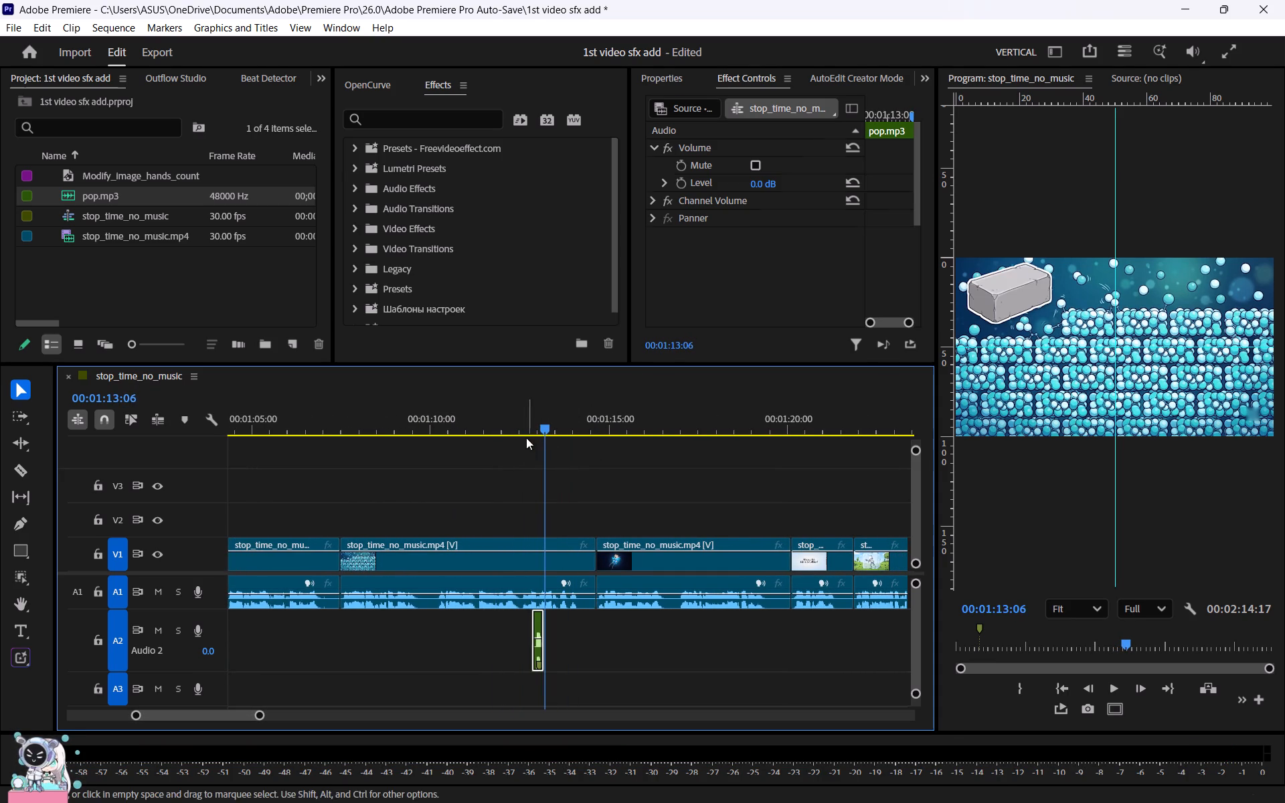
pyautogui.moveTo(525, 437); pyautogui.dragTo(511, 430)
pyautogui.click(519, 430)
pyautogui.press('space')
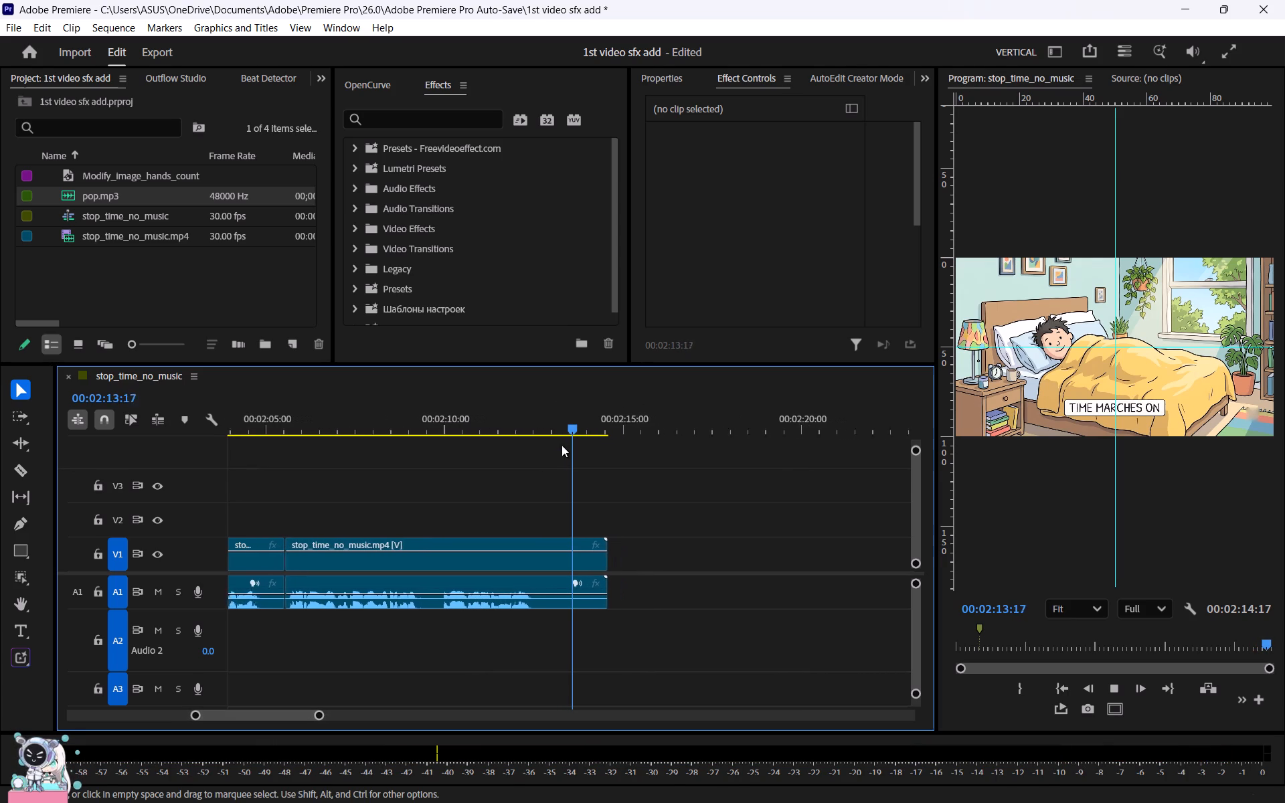
# Return to the sequence start, play the opening and park the playhead at 00:00:04:12 in the "CLICK!" pocket watch scene.
pyautogui.scroll(-13, 524, 440)
pyautogui.moveTo(503, 424); pyautogui.dragTo(139, 408)
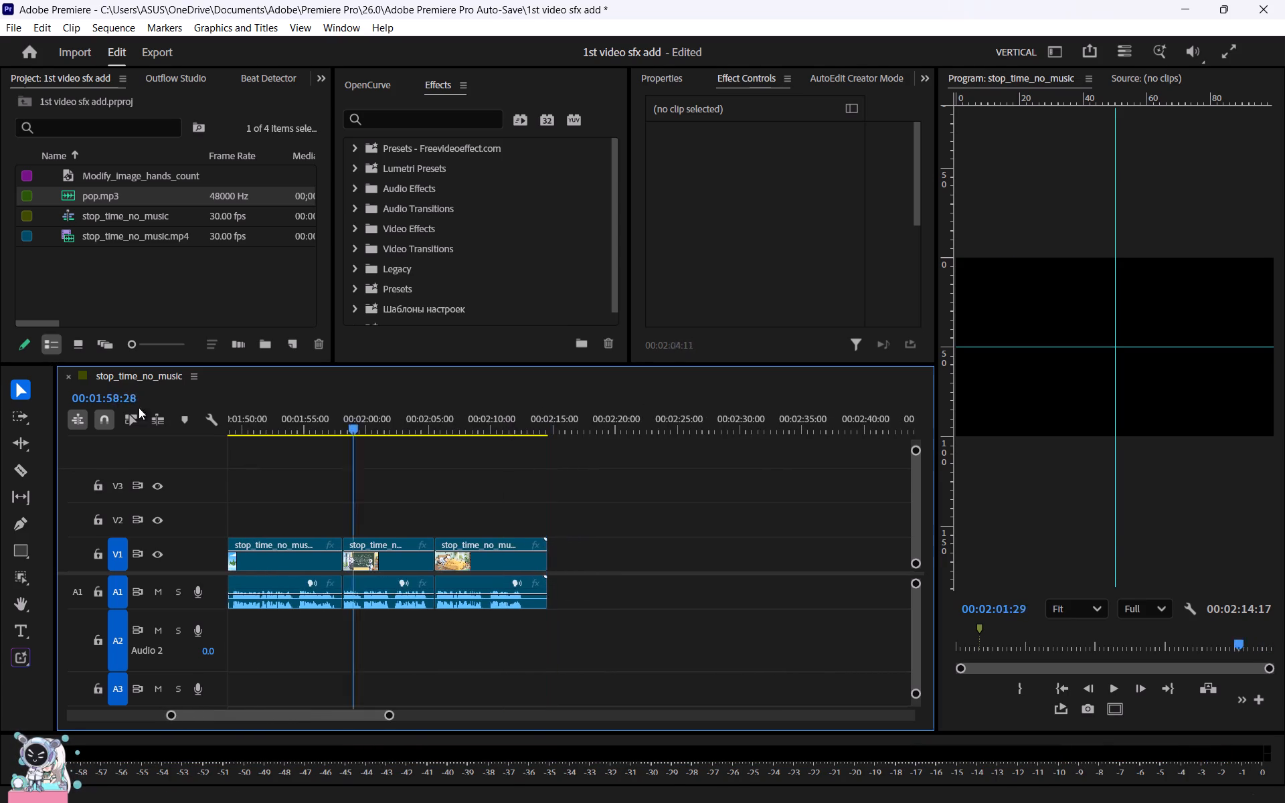
pyautogui.moveTo(139, 408); pyautogui.dragTo(0, 444)
pyautogui.click(335, 491)
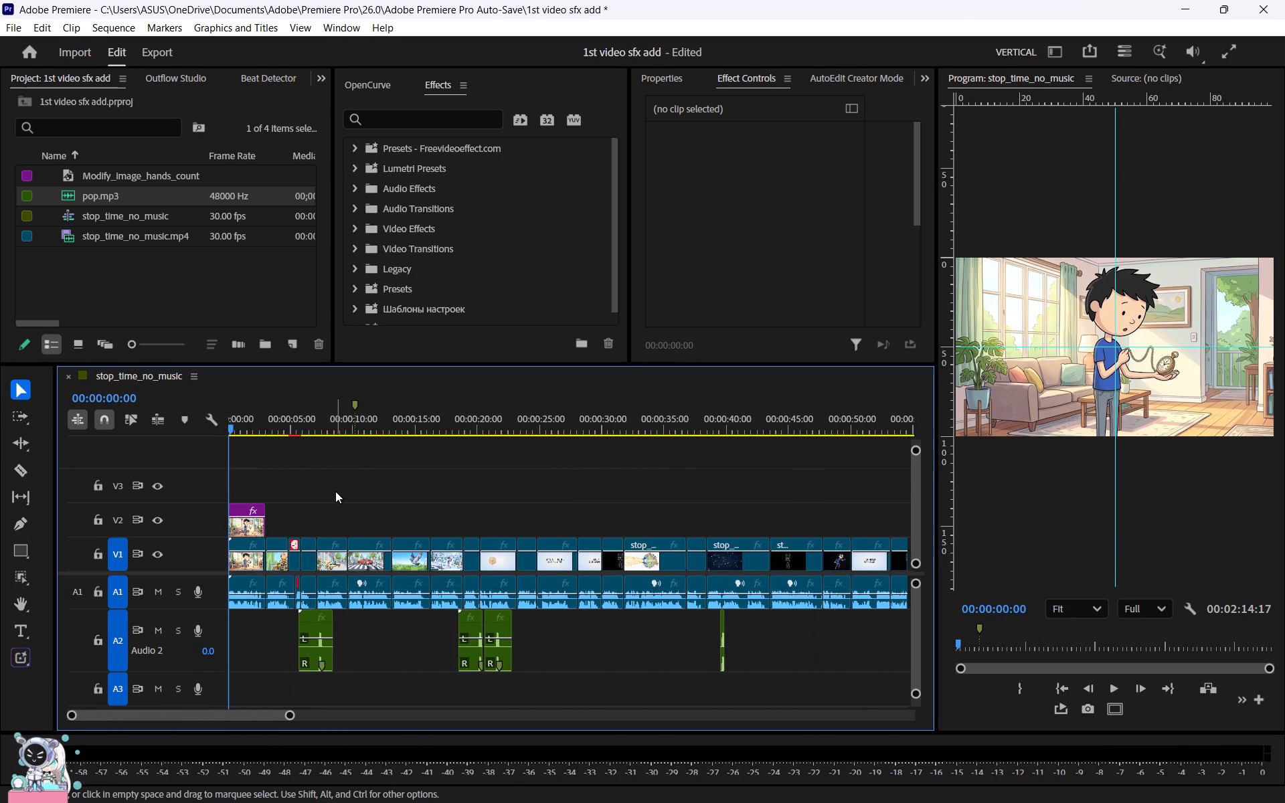
pyautogui.scroll(-6, 335, 490)
pyautogui.press('space')
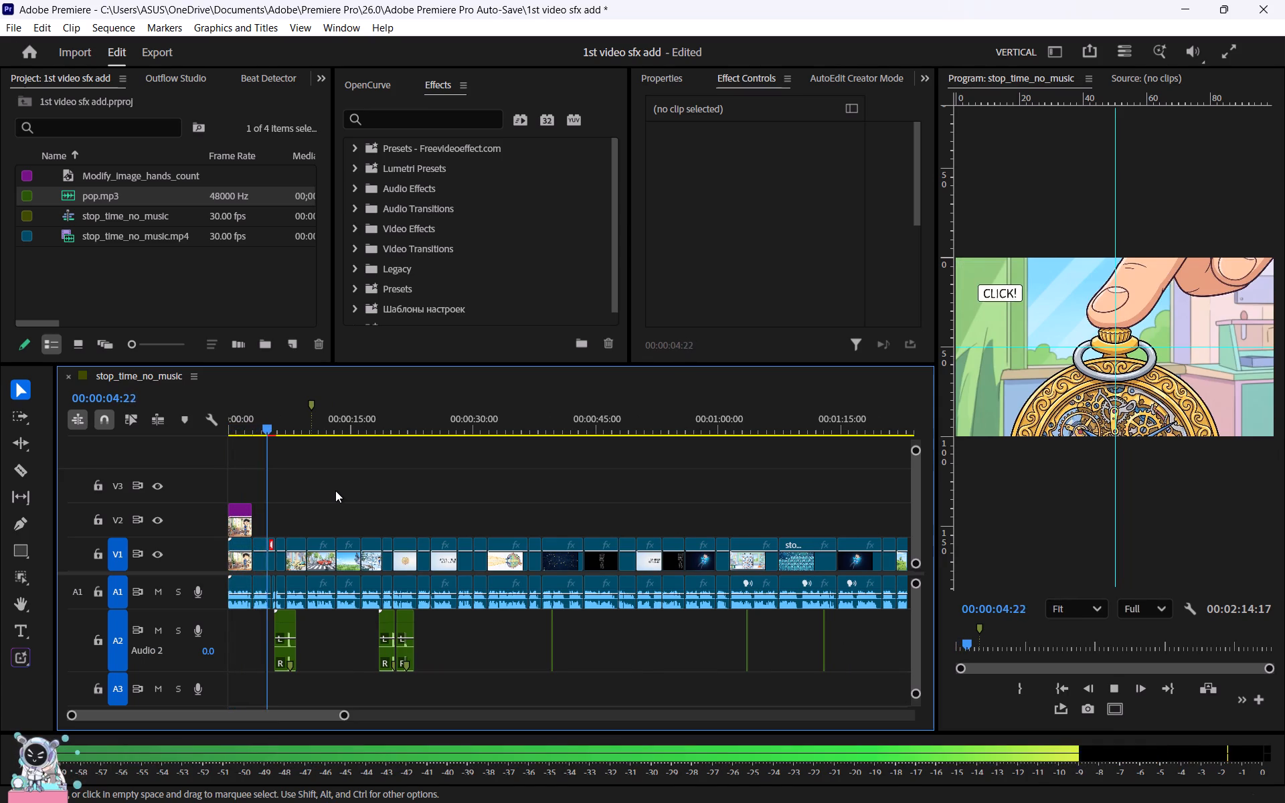
pyautogui.press('space')
pyautogui.keyDown('alt'); pyautogui.scroll(20, 311, 484); pyautogui.keyUp('alt')
pyautogui.keyDown('alt'); pyautogui.scroll(3, 311, 484); pyautogui.keyUp('alt')
pyautogui.moveTo(385, 416); pyautogui.dragTo(381, 417)
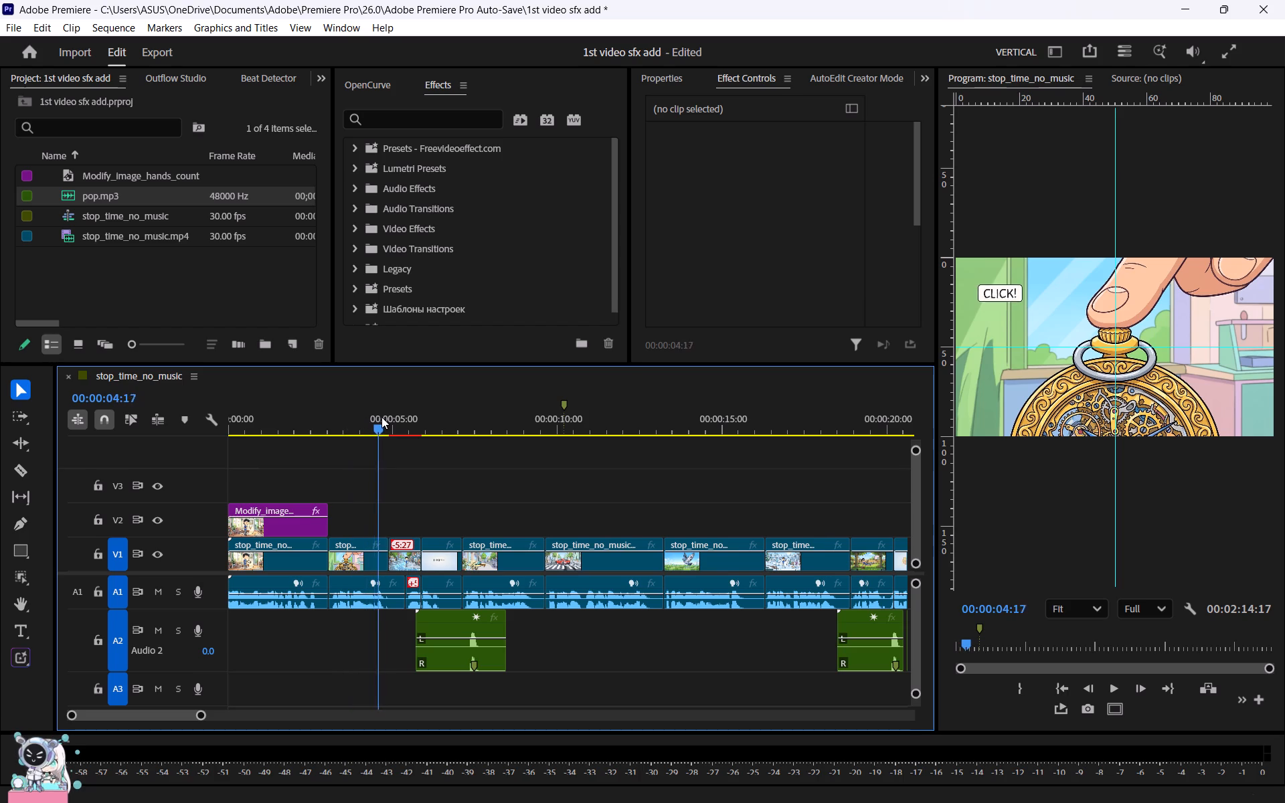
pyautogui.moveTo(381, 417); pyautogui.dragTo(375, 418)
# Search the SFX folder for "click", open the Click folder and preview its sounds through sound-1.
pyautogui.click(632, 772)
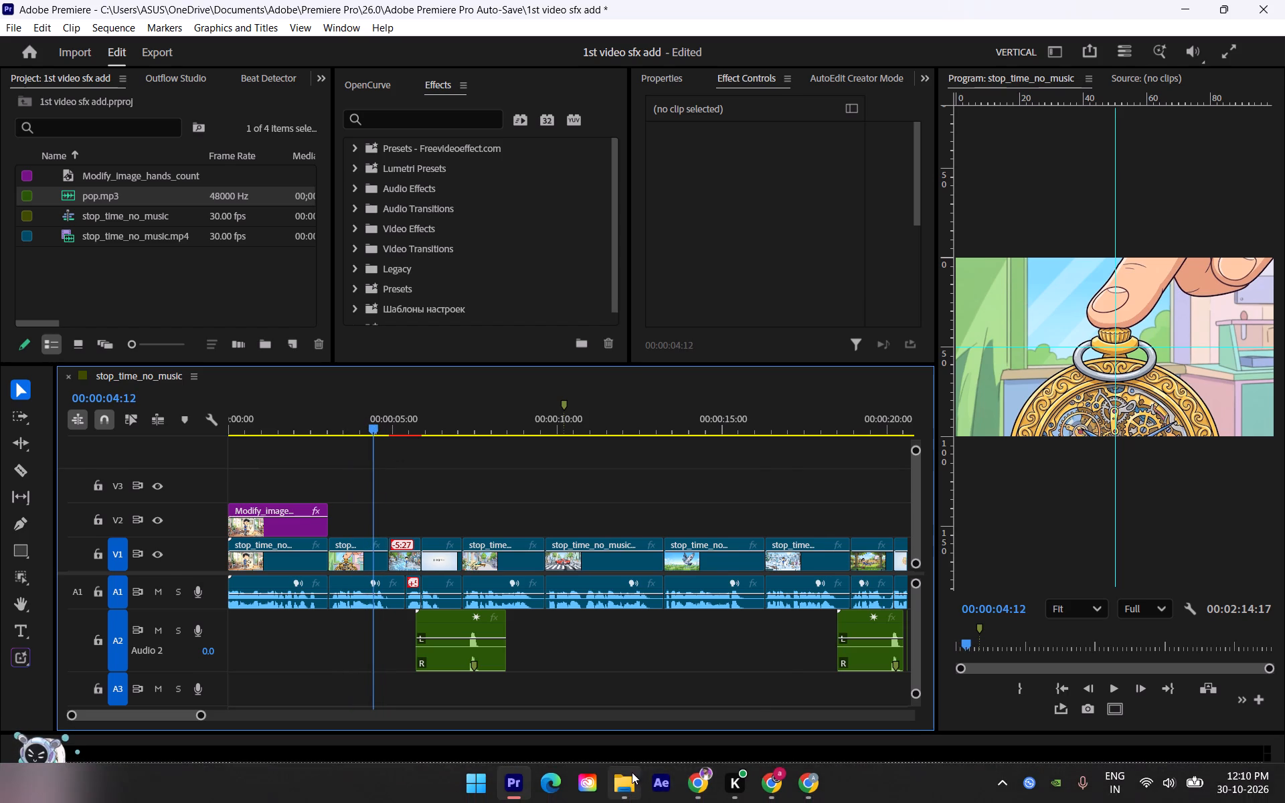
pyautogui.moveTo(1038, 50); pyautogui.dragTo(891, 35)
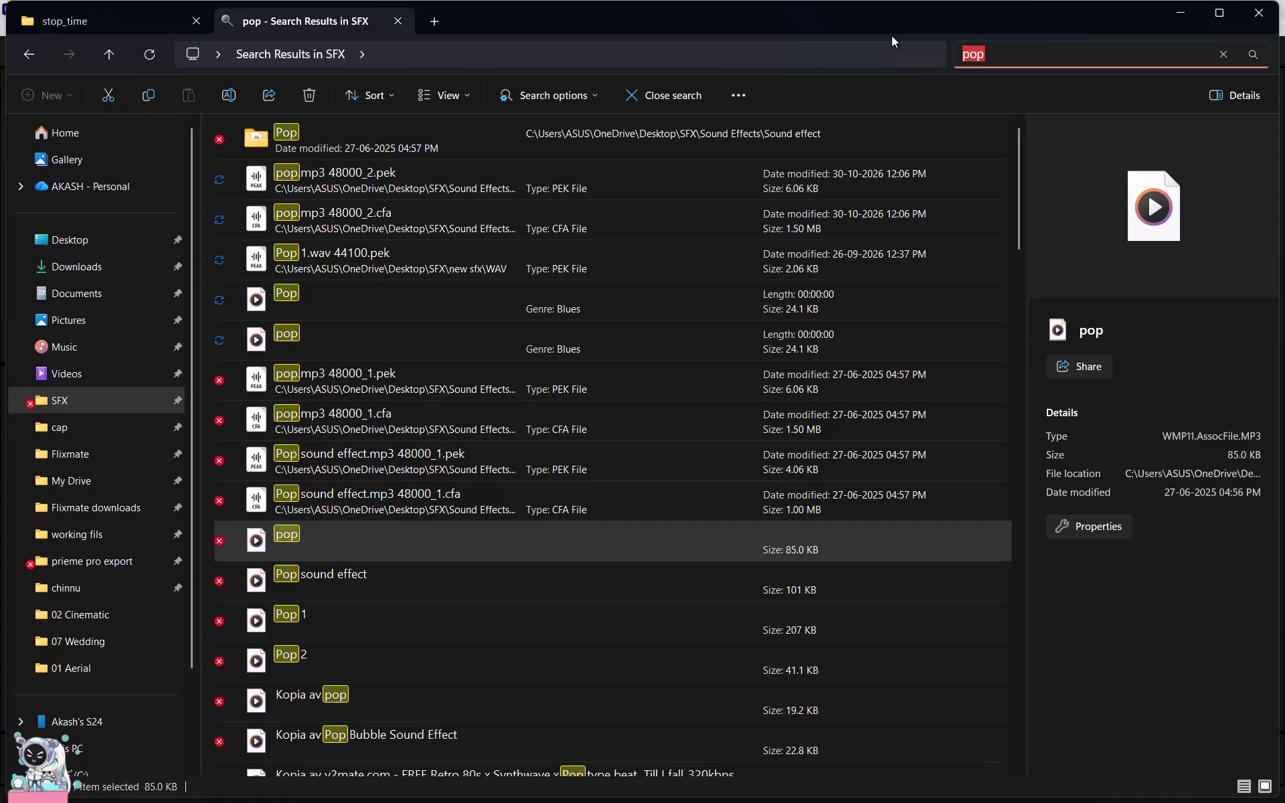
pyautogui.write('click')
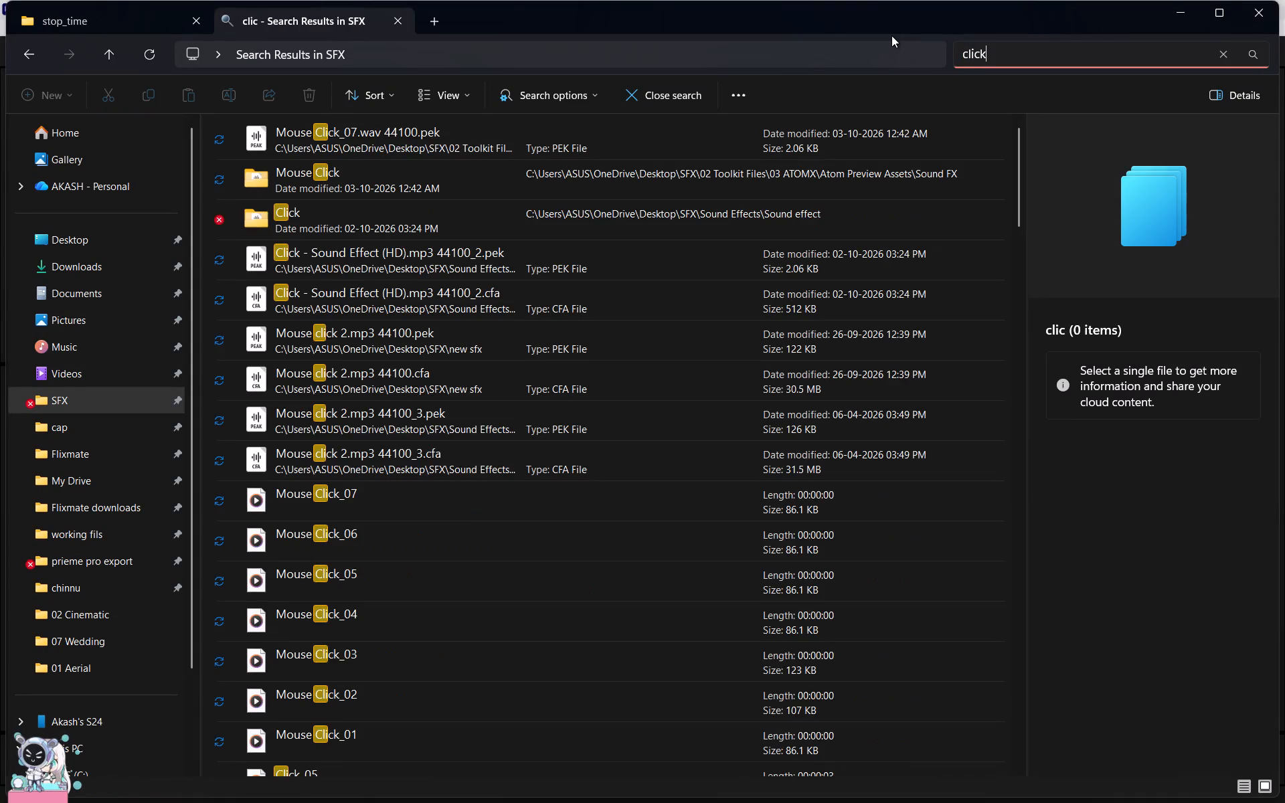
pyautogui.doubleClick(545, 141)
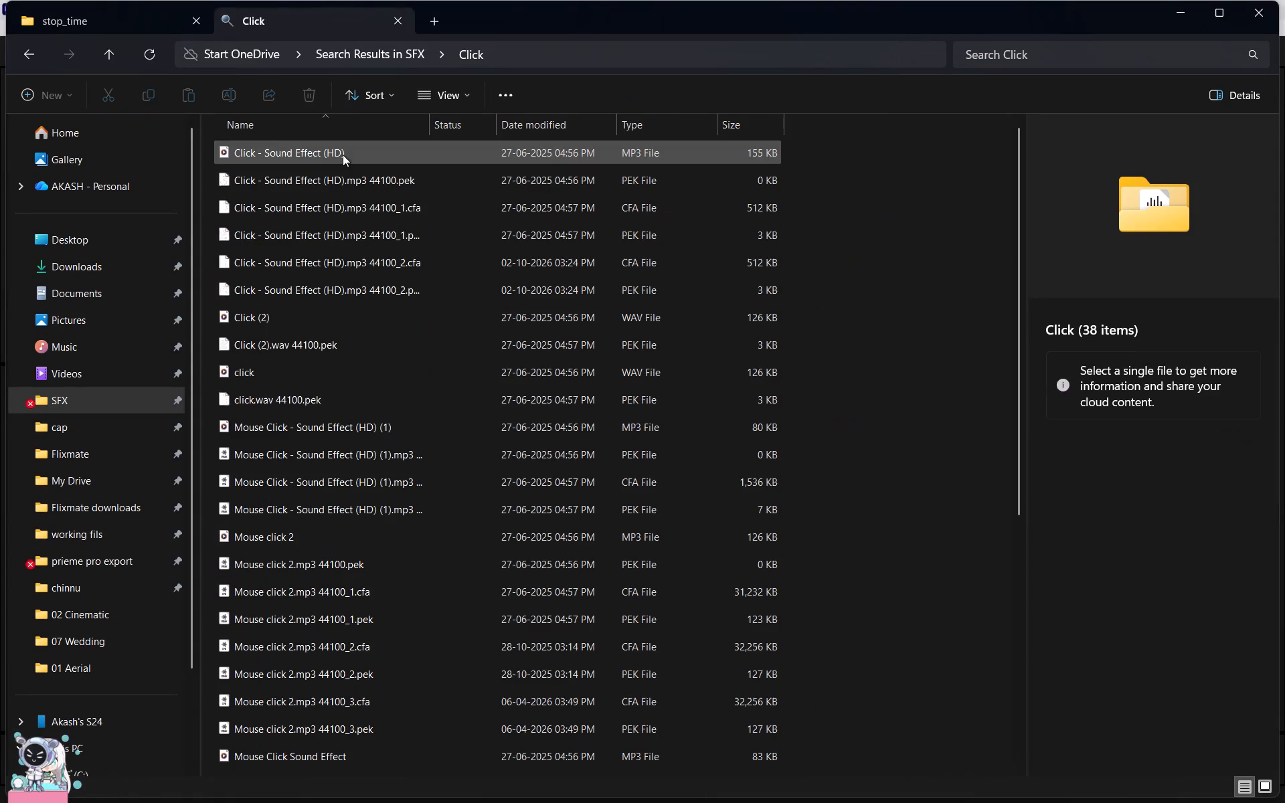
pyautogui.click(329, 158)
pyautogui.press('space')
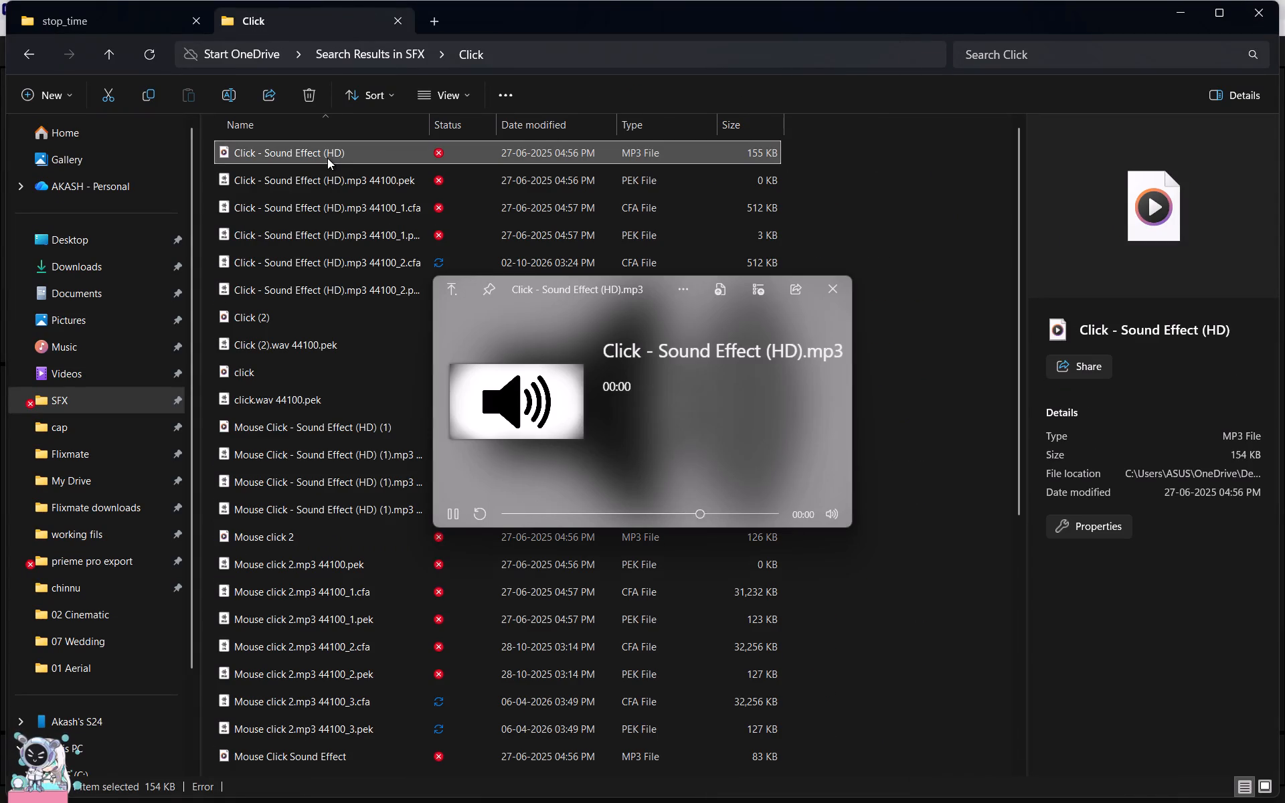
pyautogui.click(320, 174)
pyautogui.click(296, 319)
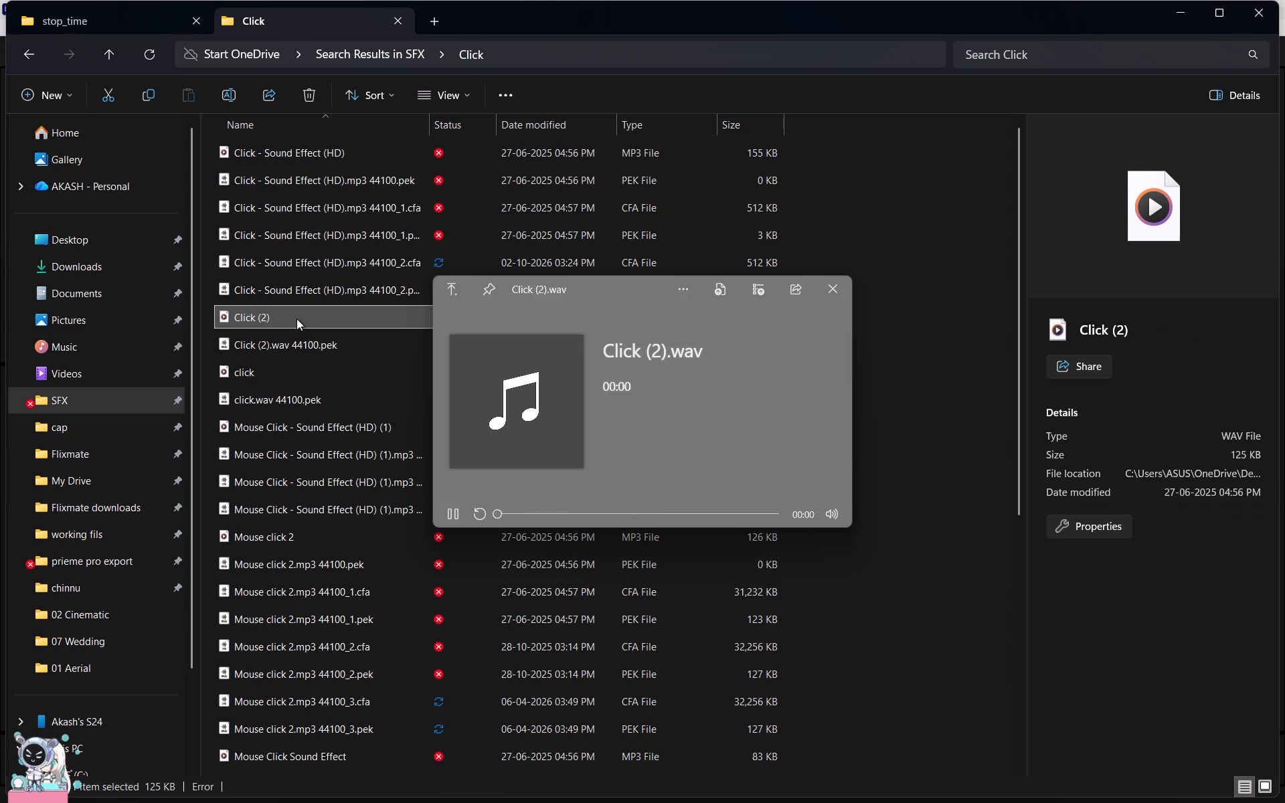
pyautogui.click(277, 363)
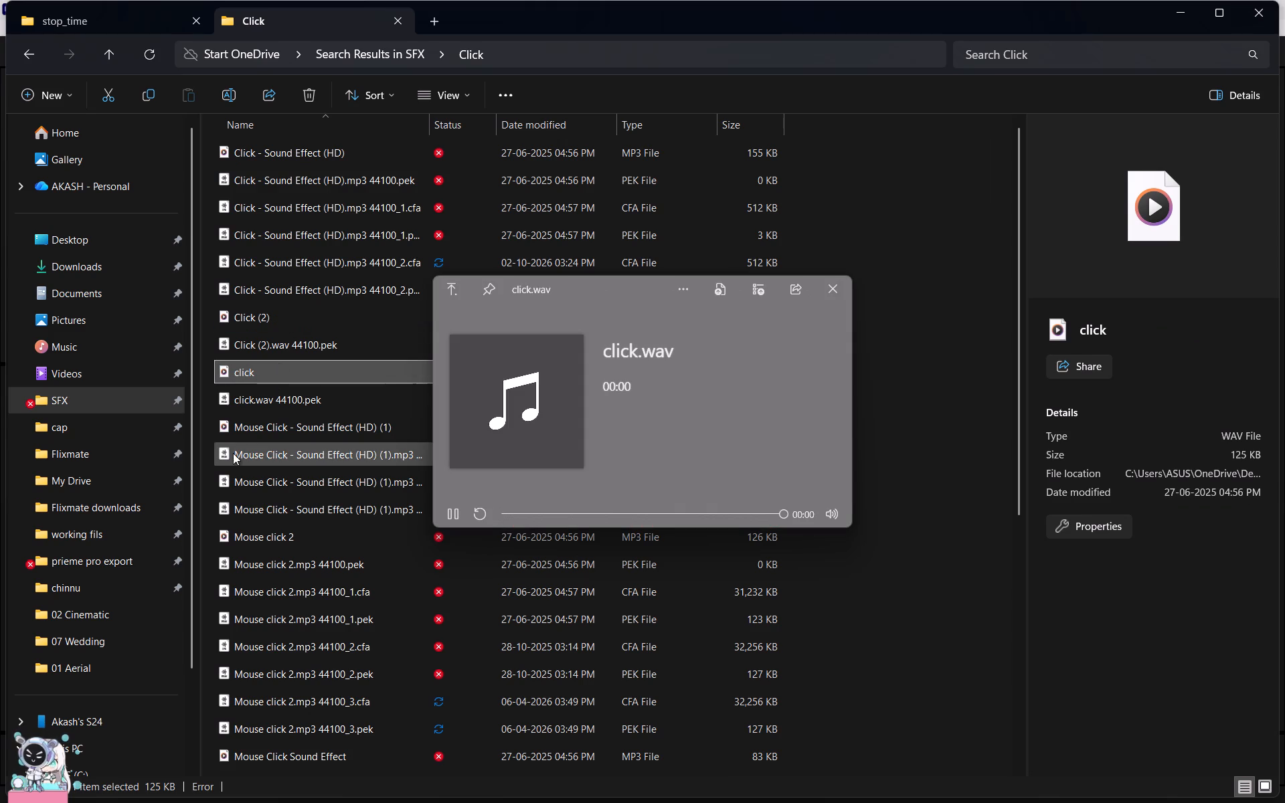
pyautogui.click(262, 433)
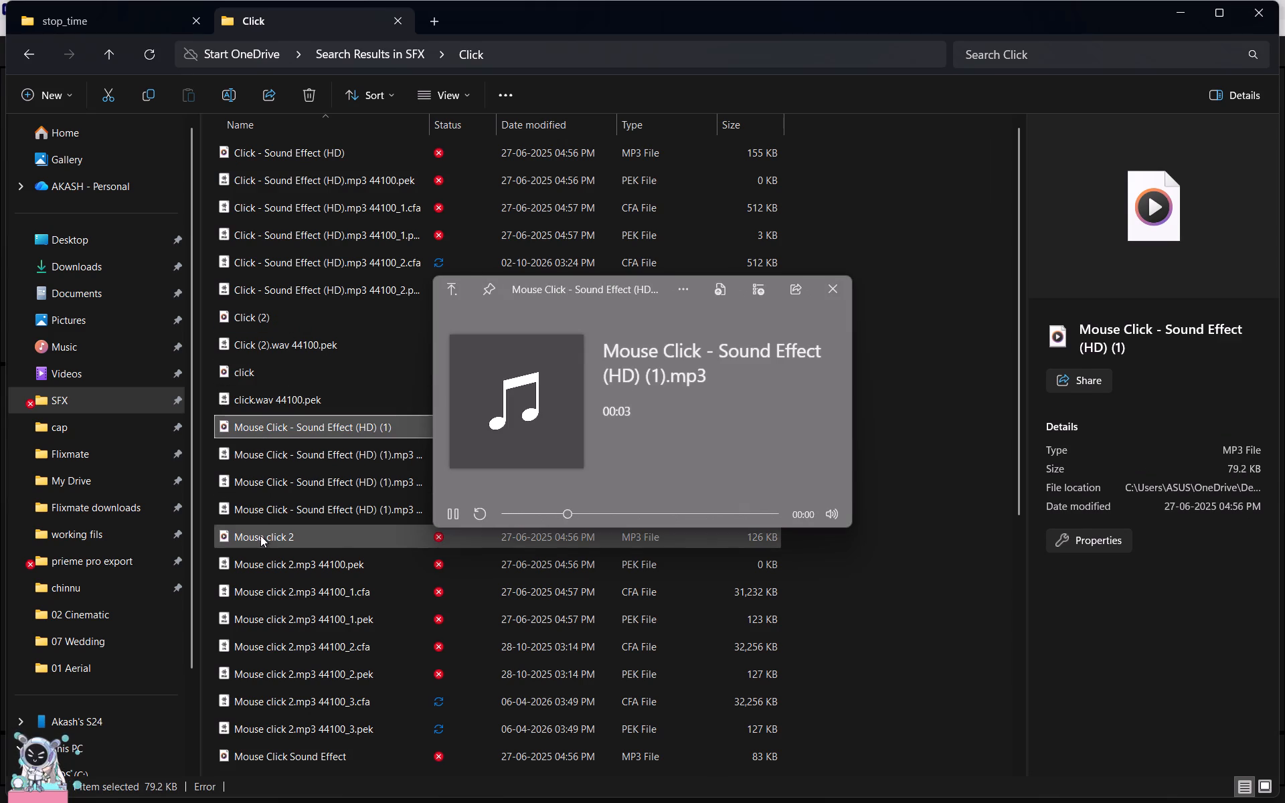
pyautogui.click(260, 535)
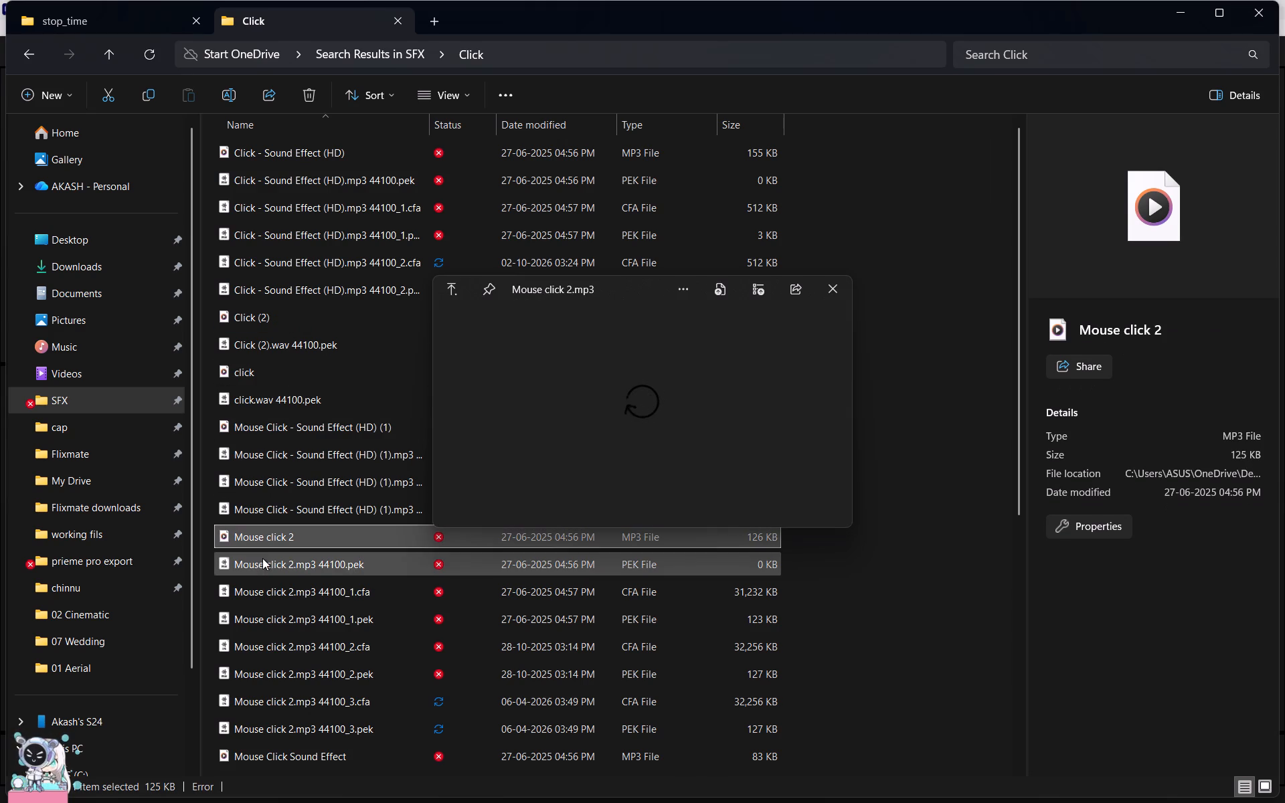
pyautogui.scroll(-2, 263, 556)
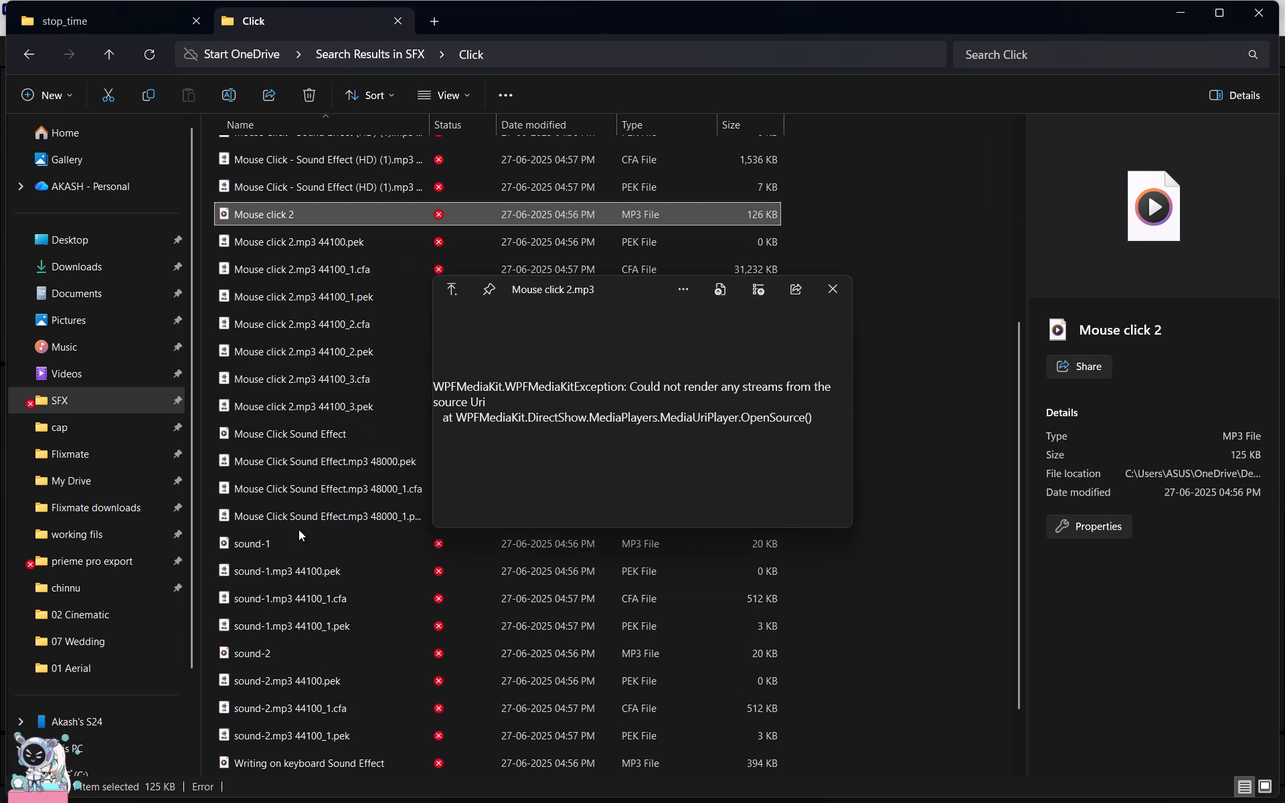
pyautogui.click(298, 541)
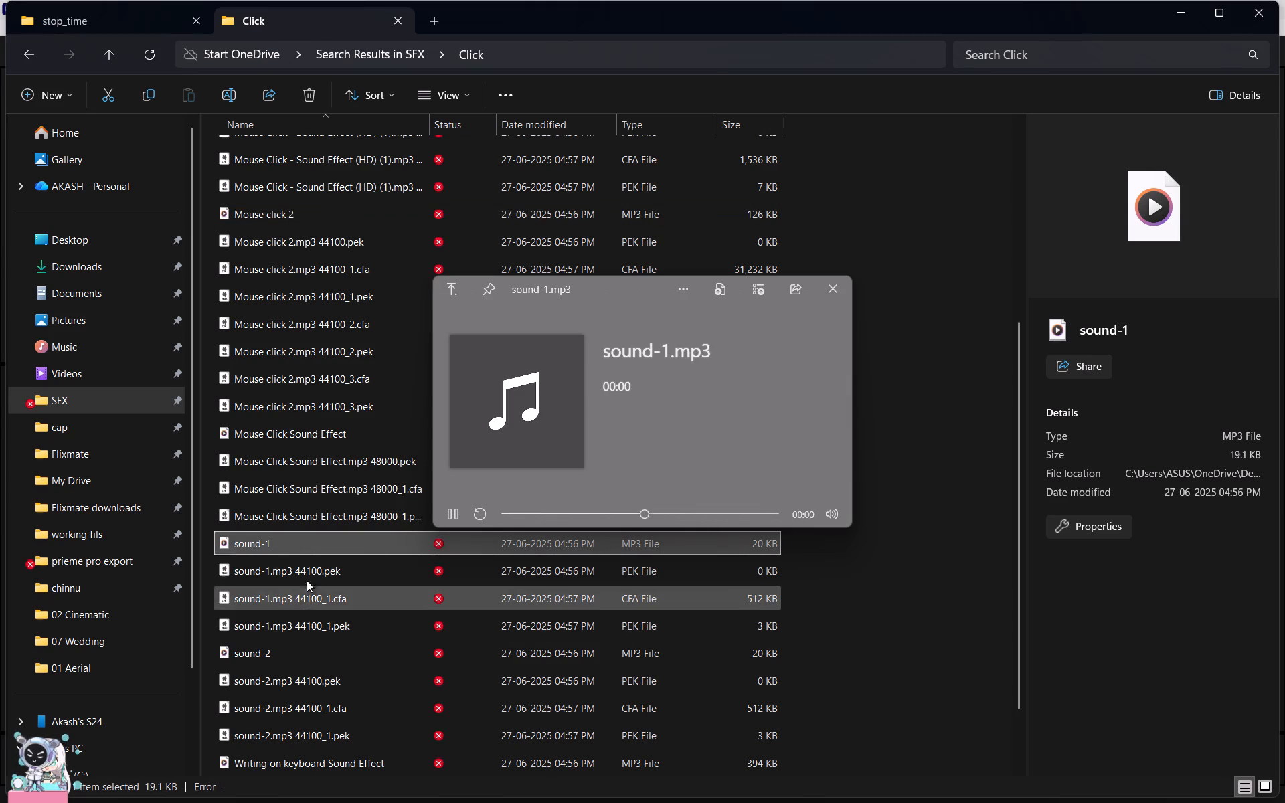
pyautogui.press('space')
# Place sound-1.mp3 on track A3 at the pocket watch's click, starting at about 00:00:04:03, and play it back through the following scenes.
pyautogui.moveTo(285, 541); pyautogui.dragTo(754, 426)
pyautogui.hotkey('alt', 'Tab')
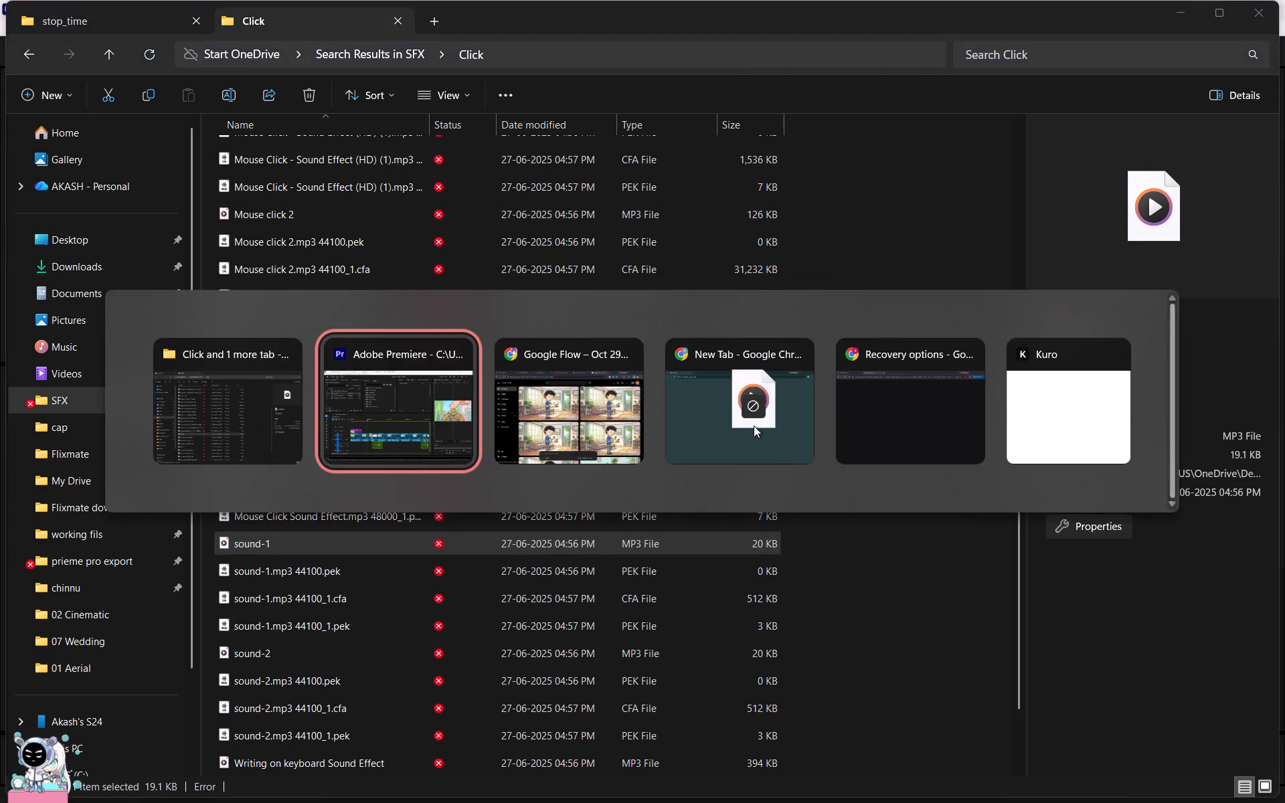
pyautogui.moveTo(754, 426); pyautogui.dragTo(366, 685)
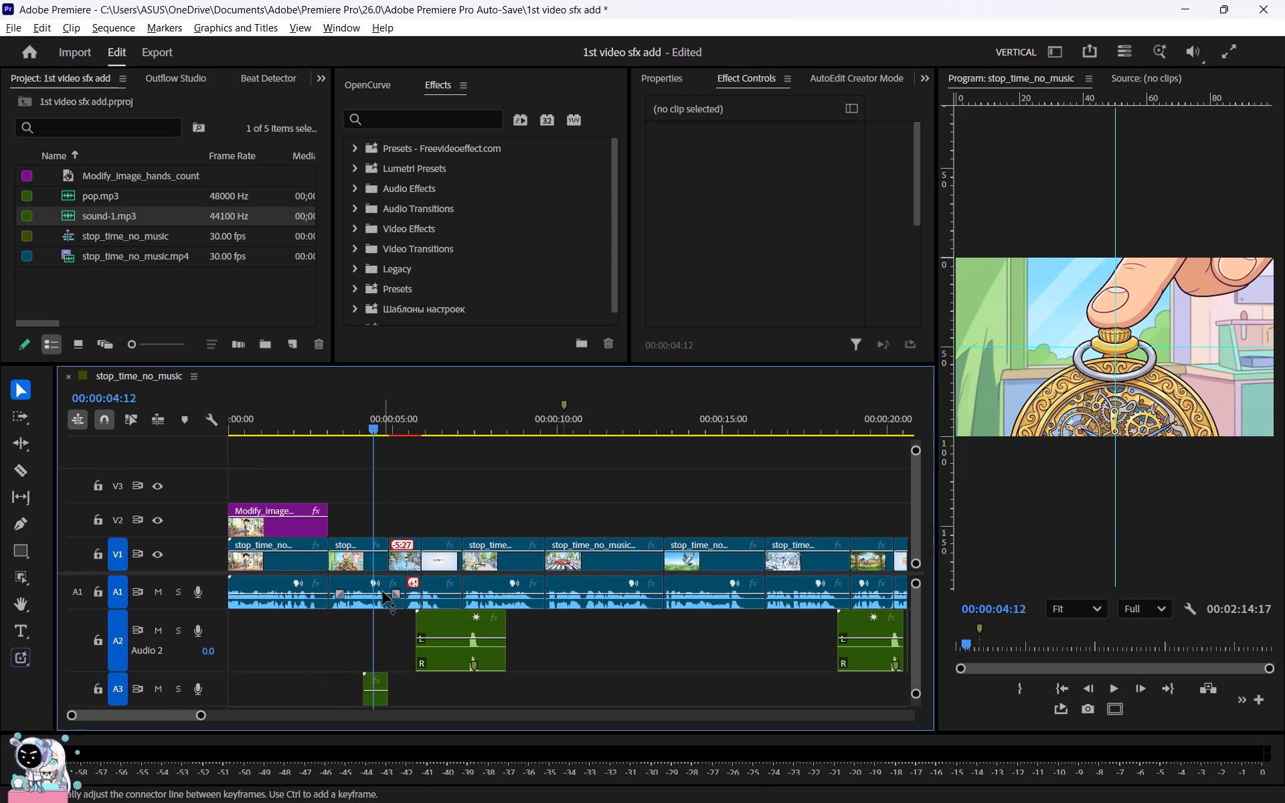
pyautogui.keyDown('alt'); pyautogui.scroll(14, 382, 592); pyautogui.keyUp('alt')
pyautogui.moveTo(358, 414); pyautogui.dragTo(344, 416)
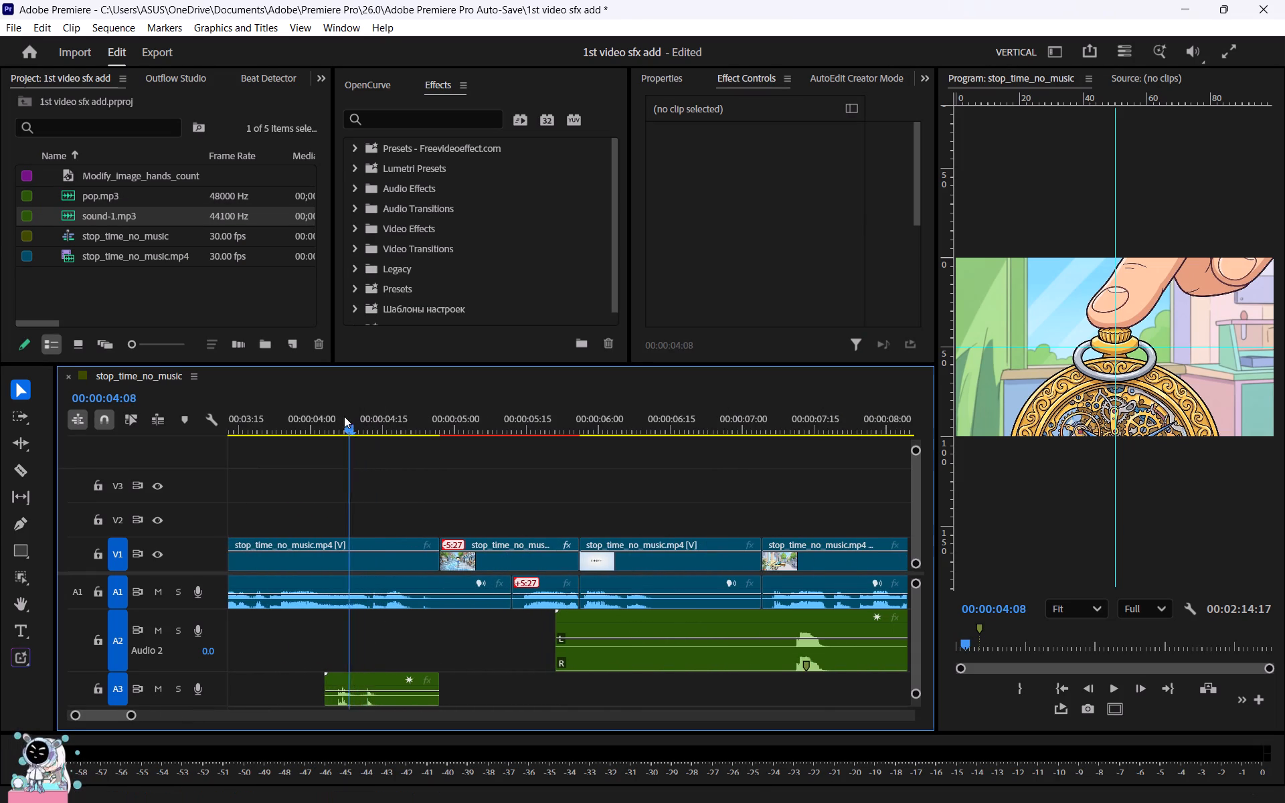
pyautogui.moveTo(344, 416); pyautogui.dragTo(335, 420)
pyautogui.press('space')
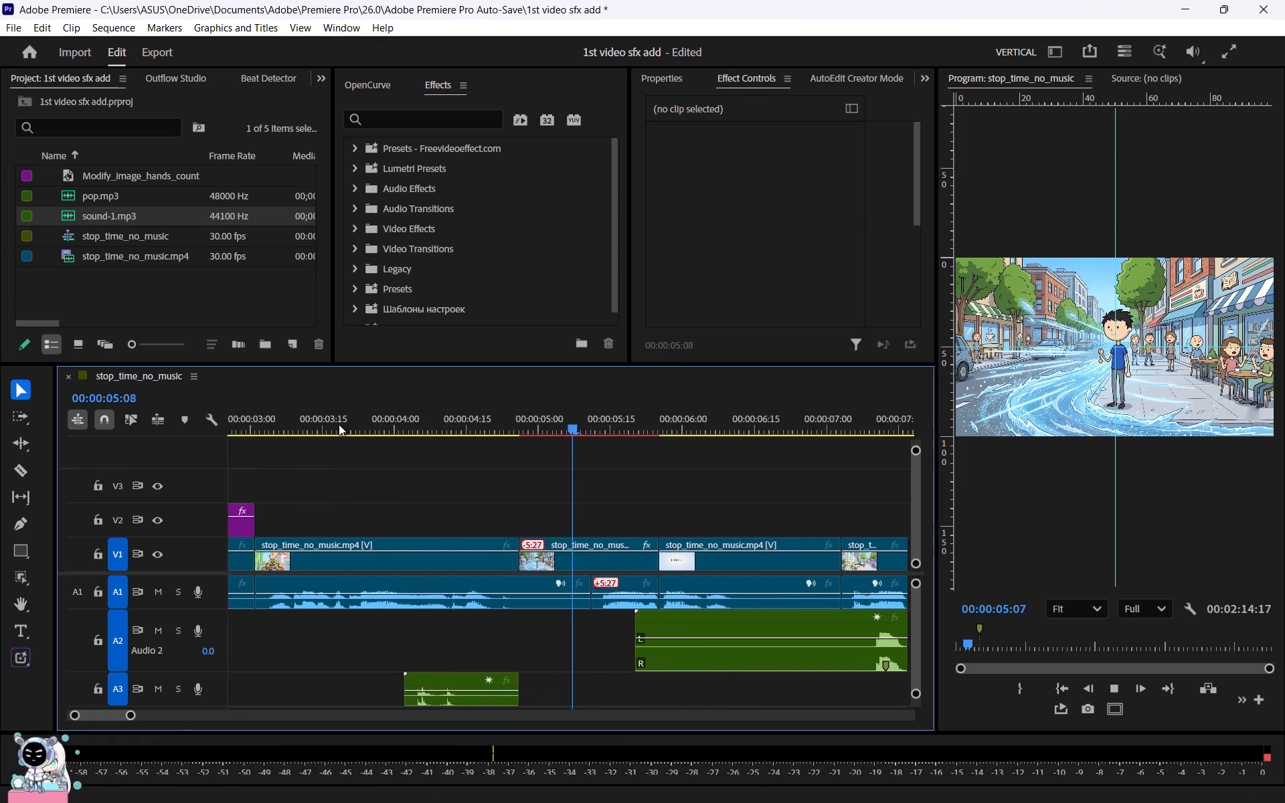
pyautogui.keyDown('alt'); pyautogui.scroll(-10, 363, 545); pyautogui.keyUp('alt')
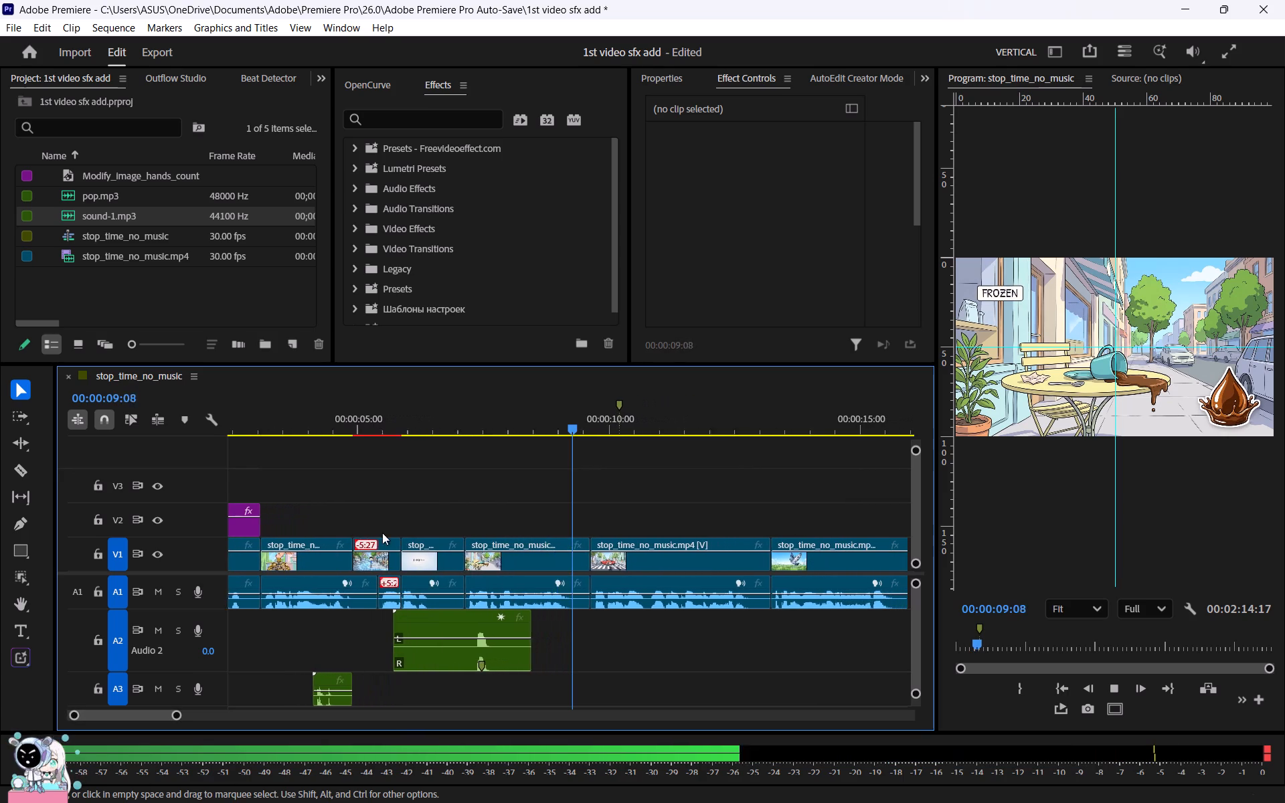
pyautogui.press('space')
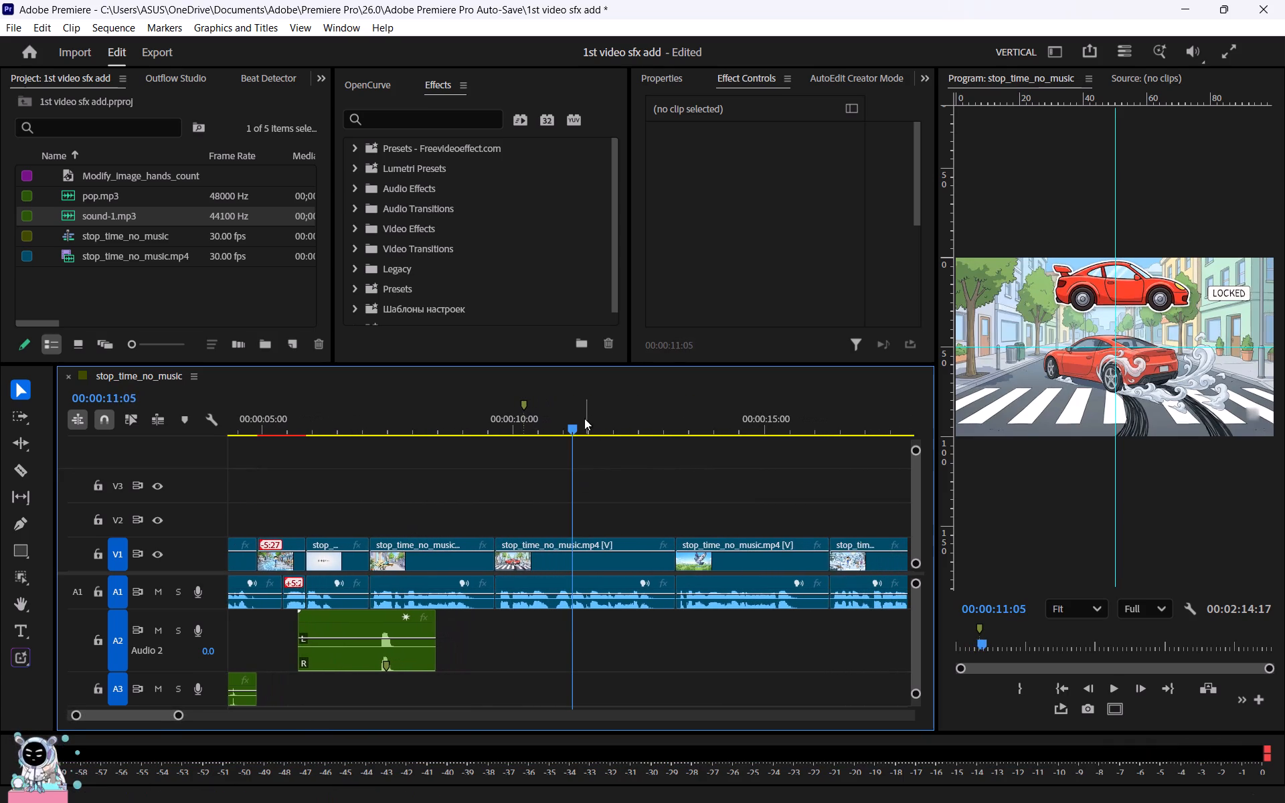
# Duplicate the A2 pop clip so its peak lands on the red car sticker's entrance at 00:00:10:06.
pyautogui.moveTo(570, 424); pyautogui.dragTo(474, 432)
pyautogui.press('space')
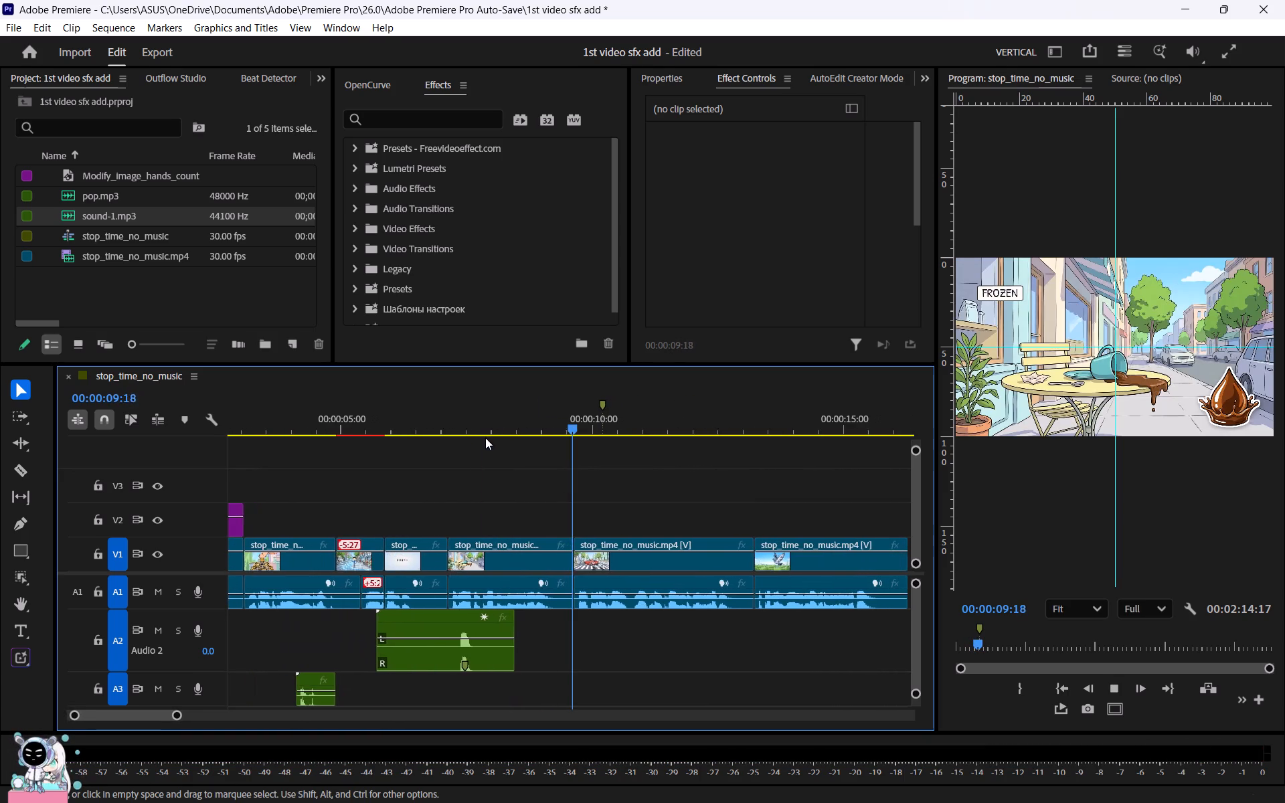
pyautogui.press('space')
pyautogui.moveTo(574, 418); pyautogui.dragTo(563, 417)
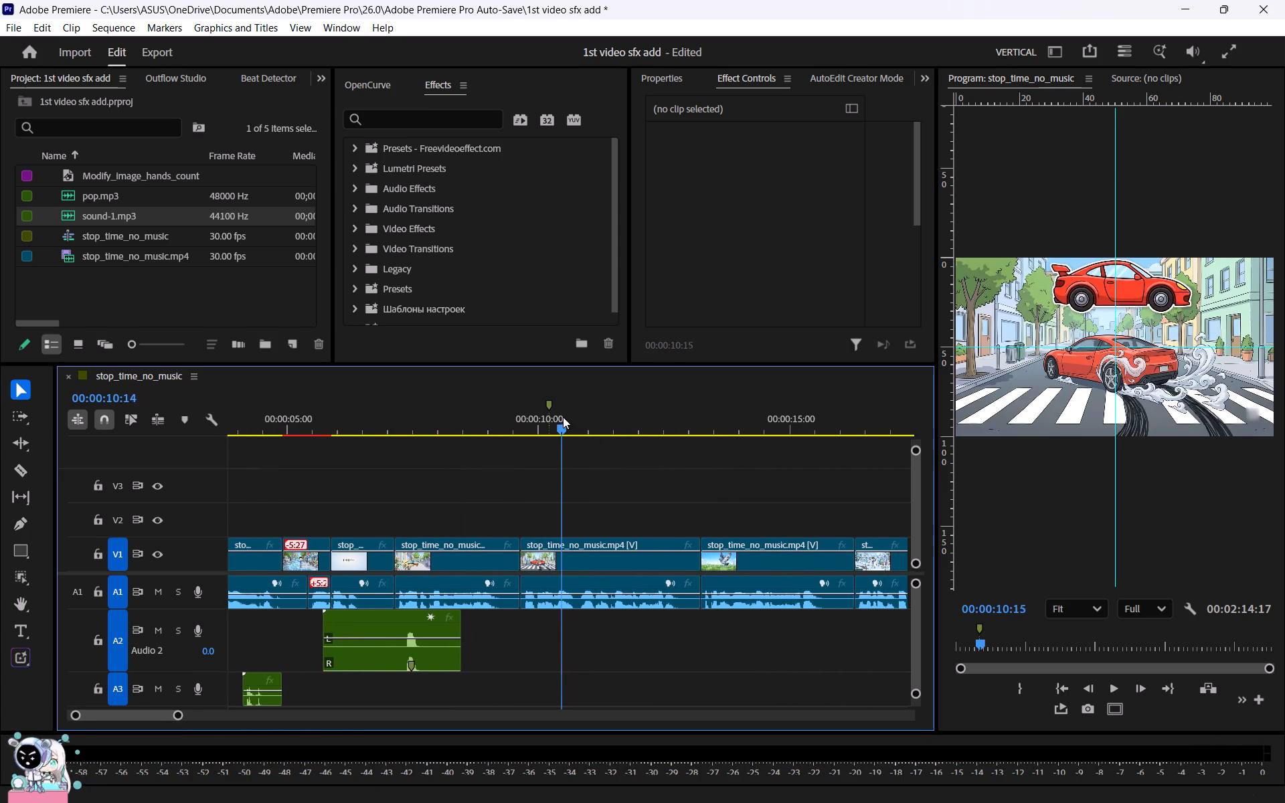
pyautogui.moveTo(563, 417); pyautogui.dragTo(553, 416)
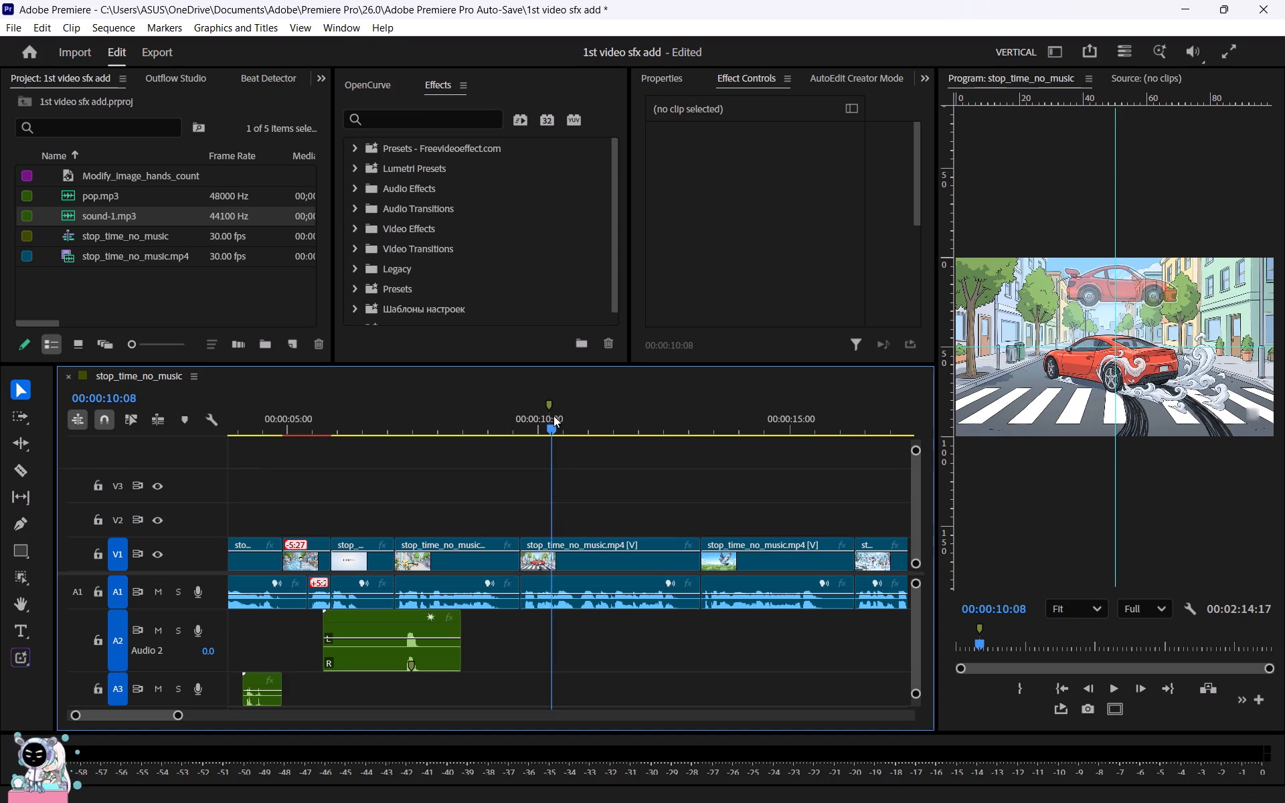
pyautogui.moveTo(553, 416); pyautogui.dragTo(550, 416)
pyautogui.keyDown('alt'); pyautogui.moveTo(426, 668); pyautogui.dragTo(564, 665); pyautogui.keyUp('alt')
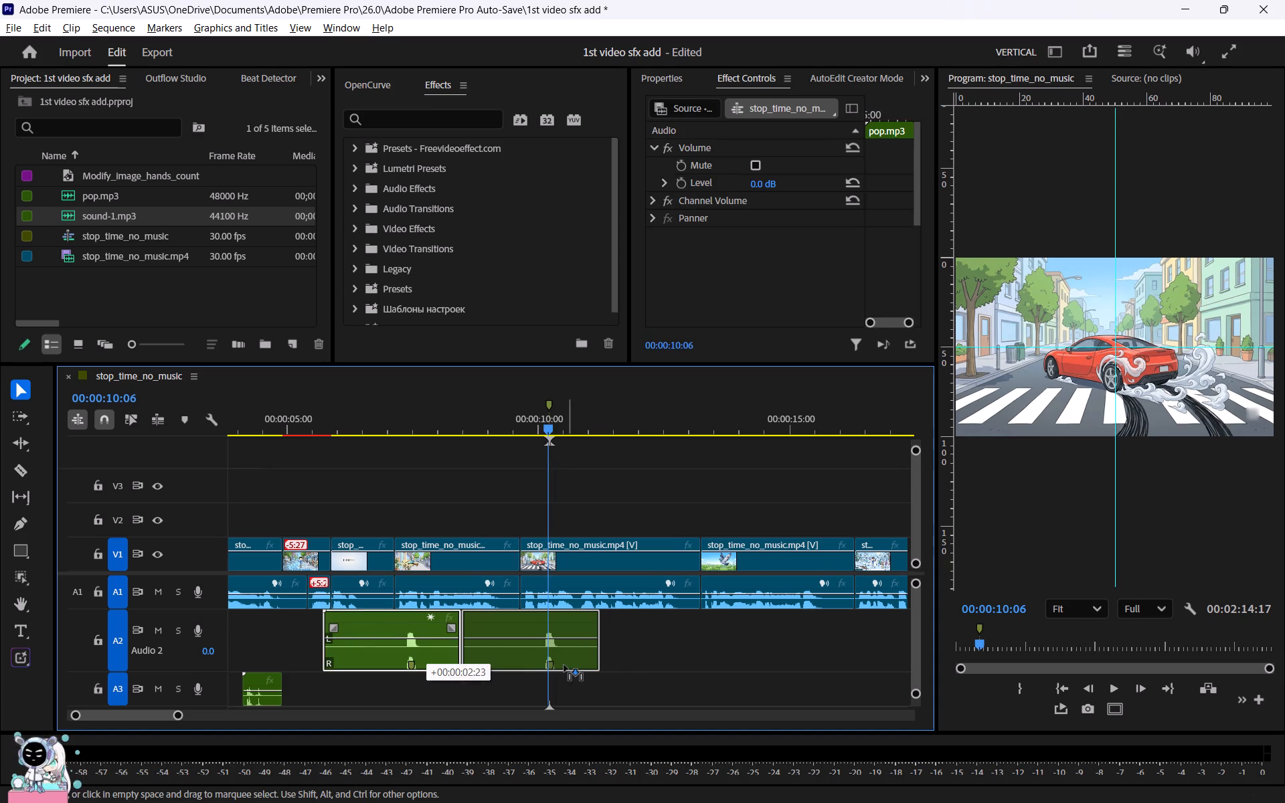
pyautogui.keyDown('alt'); pyautogui.moveTo(564, 665); pyautogui.dragTo(573, 665); pyautogui.keyUp('alt')
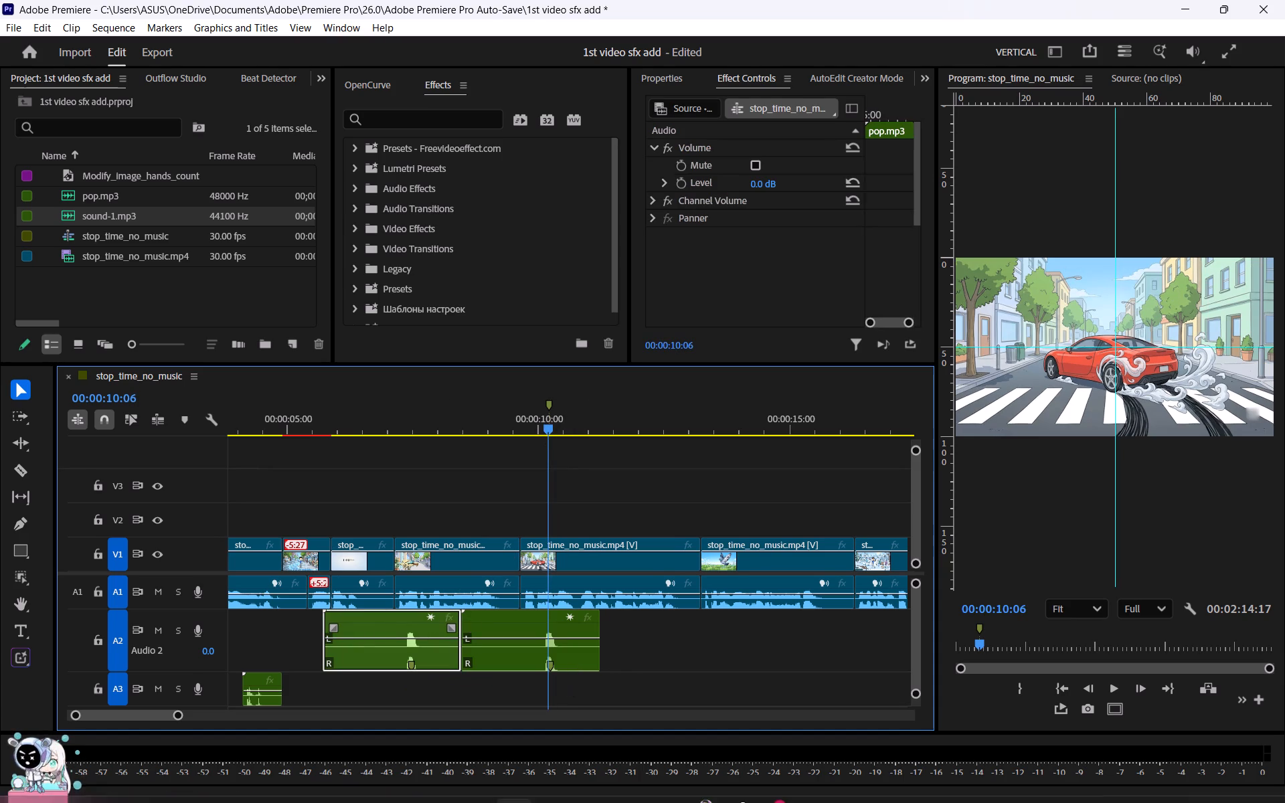
# Search the Click sound folder for "car brake" and return to the Premiere sequence.
pyautogui.click(701, 767)
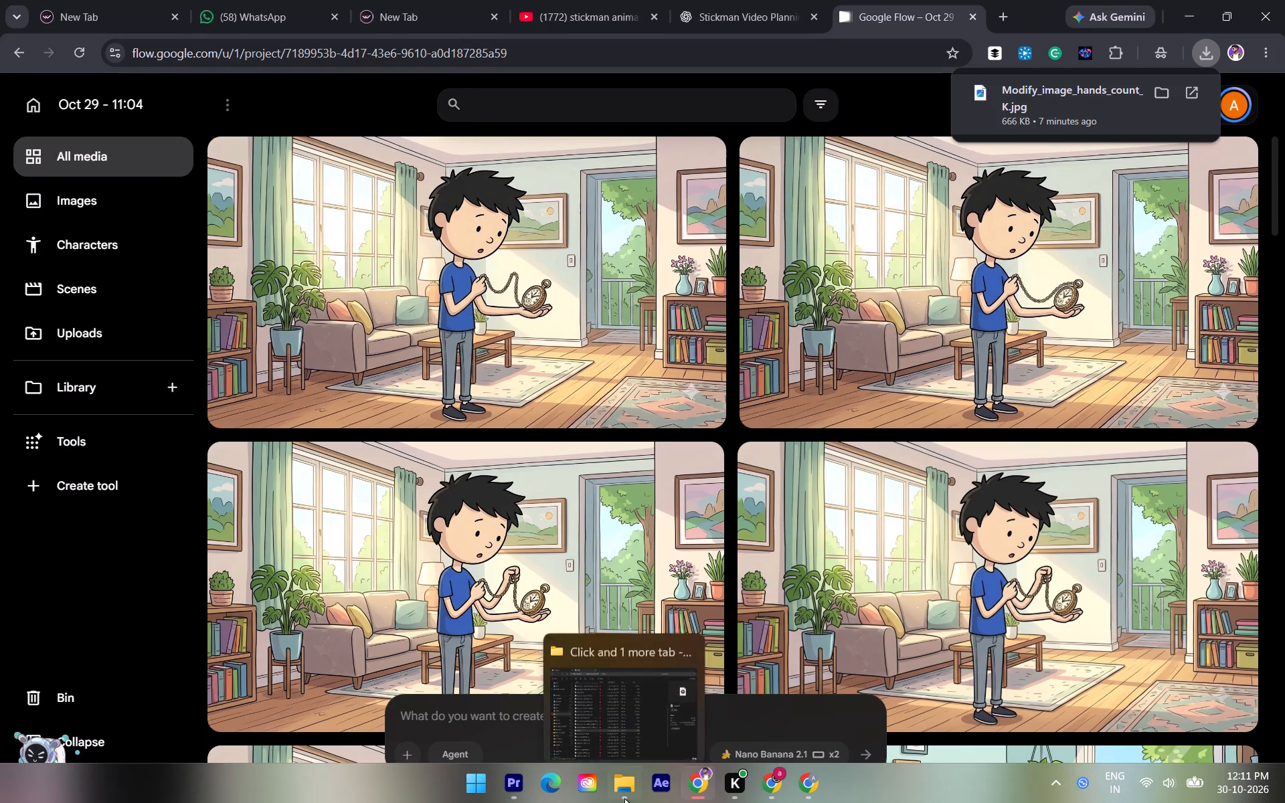
pyautogui.click(624, 798)
pyautogui.moveTo(1049, 64); pyautogui.dragTo(1022, 62)
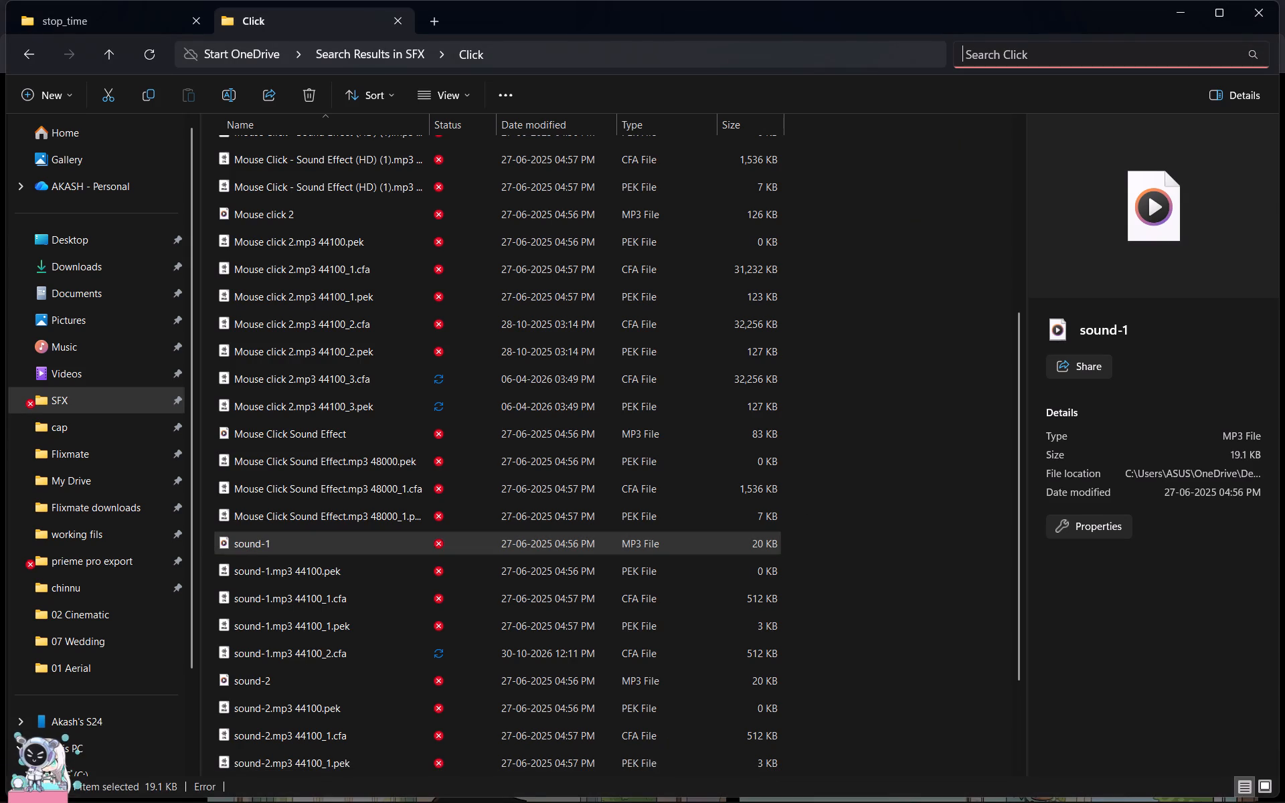
pyautogui.write('car')
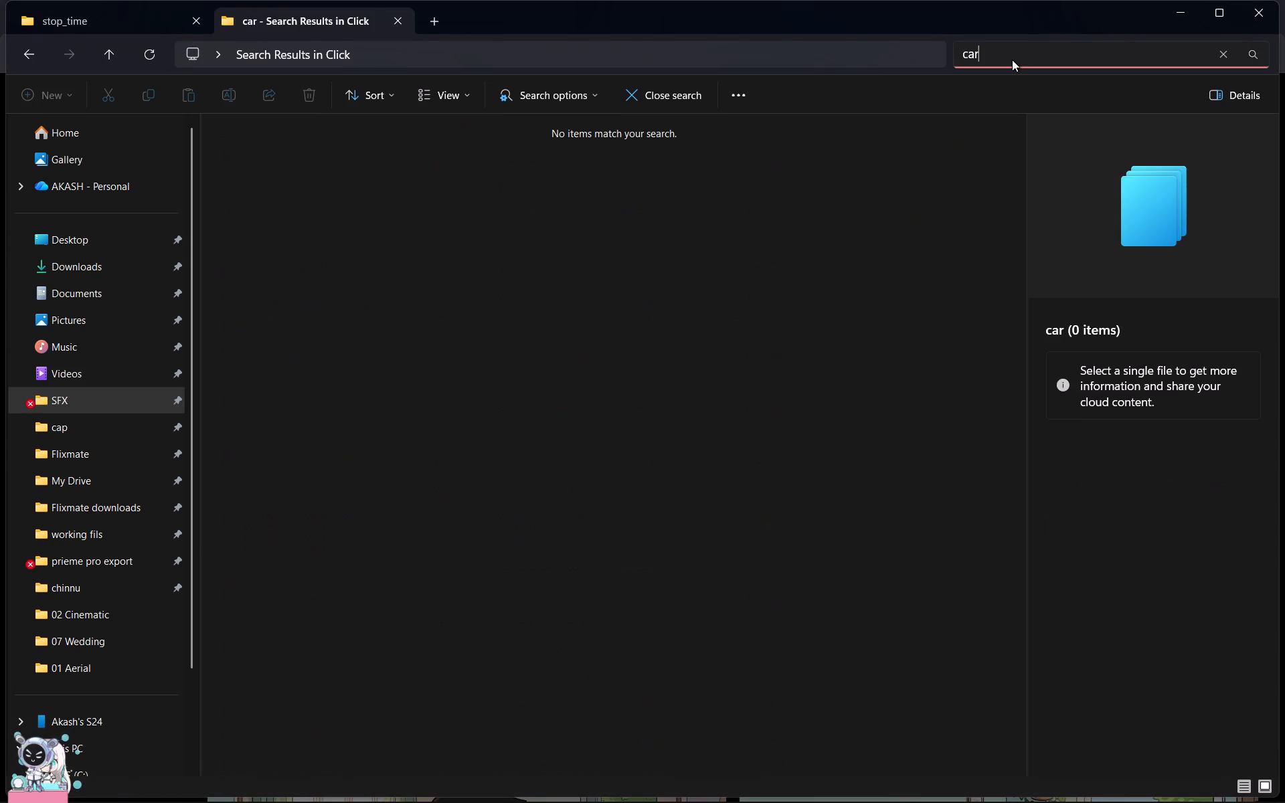
pyautogui.press('space')
pyautogui.write('brake')
pyautogui.press('Return')
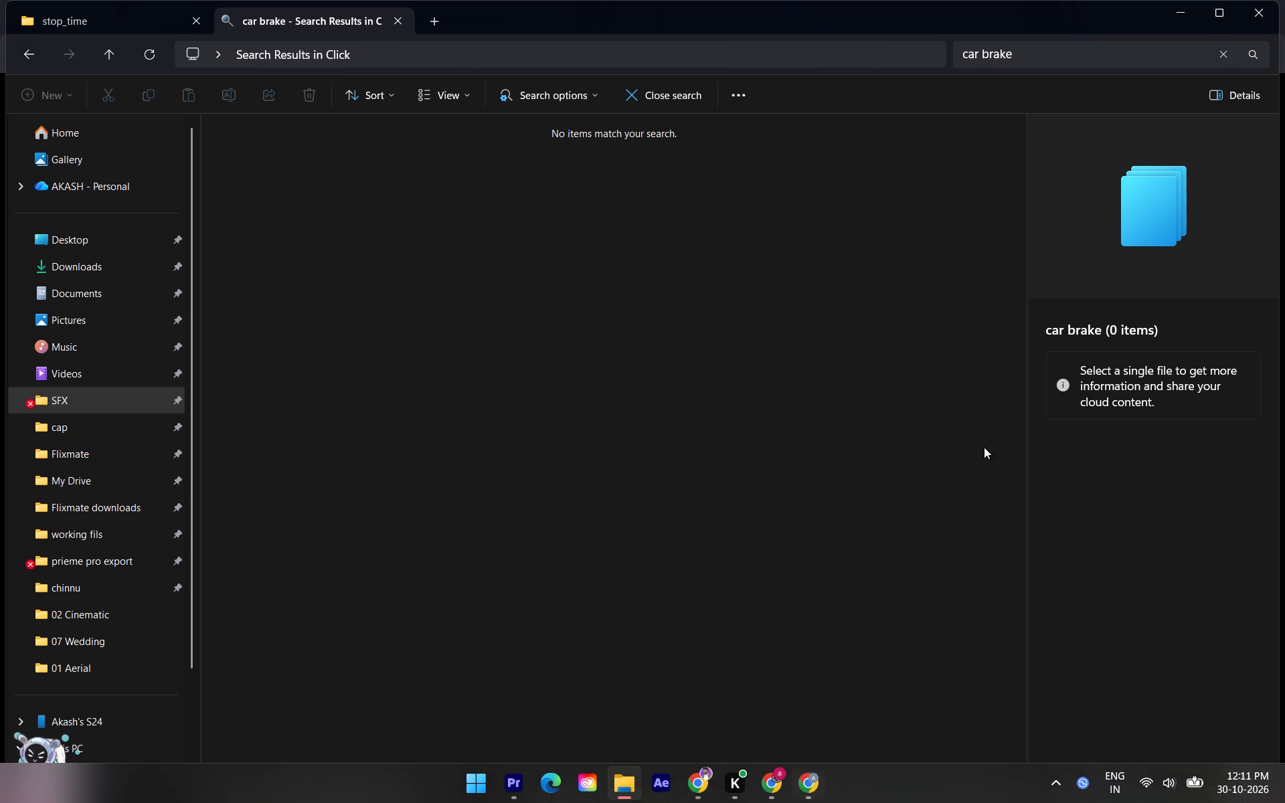
pyautogui.hotkey('alt', 'Tab')
pyautogui.hotkey('alt', 'Tab')
pyautogui.hotkey('alt', 'Tab')
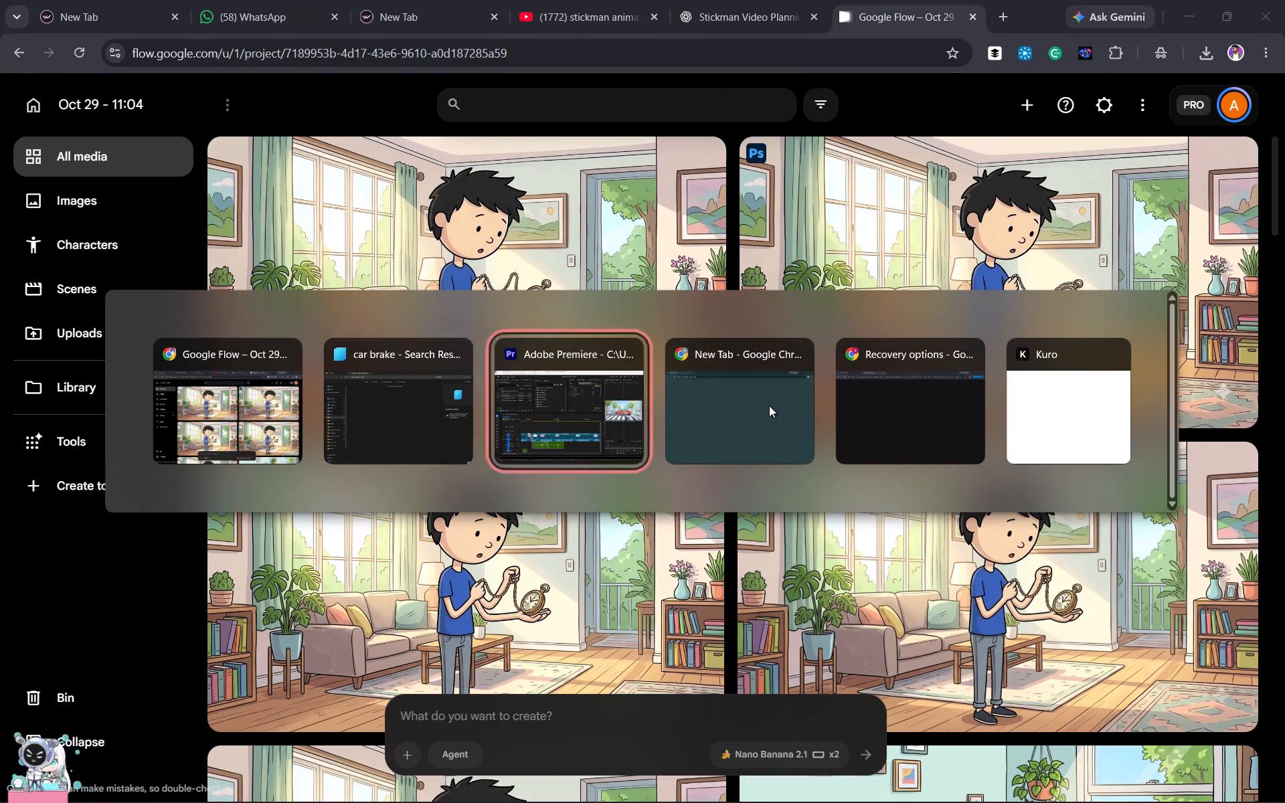
# Play the sequence from 00:00:09:11 through the red car scene into the pigeon scene.
pyautogui.click(679, 662)
pyautogui.moveTo(537, 402); pyautogui.dragTo(505, 406)
pyautogui.click(508, 419)
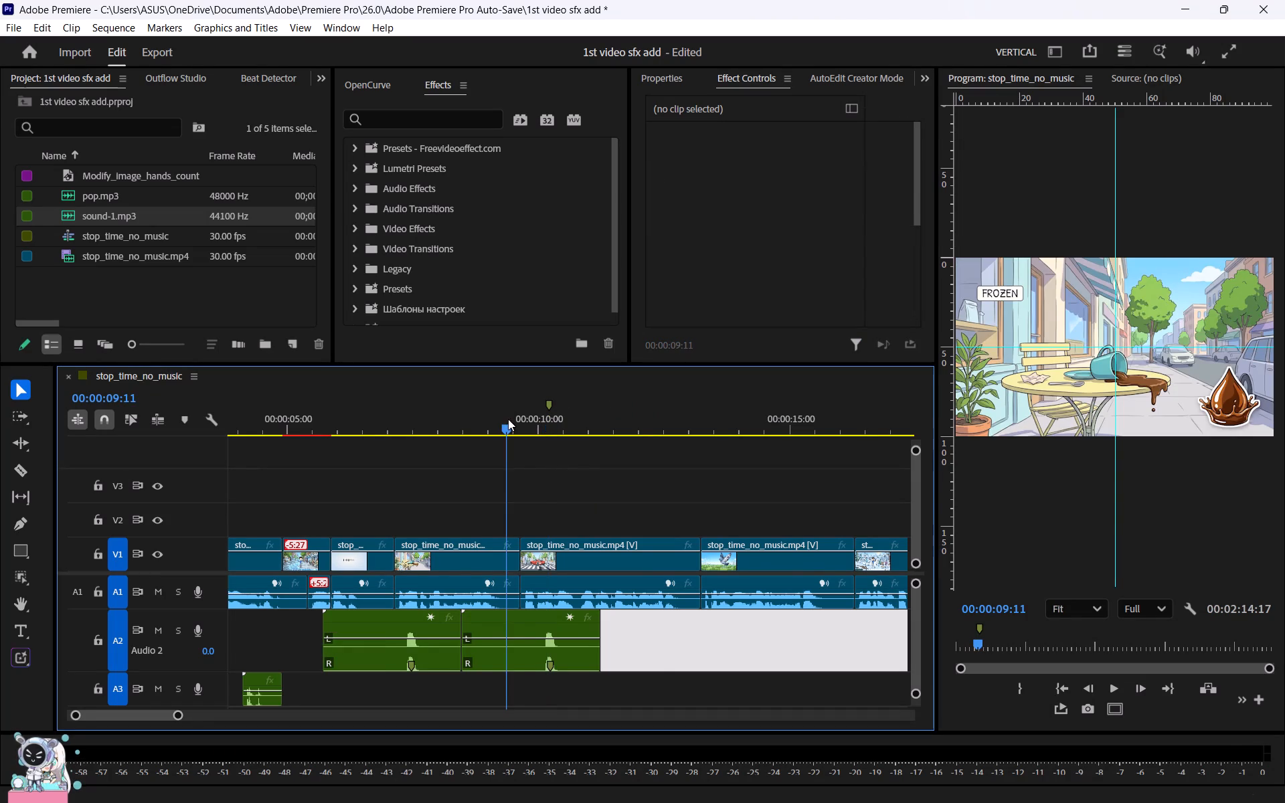
pyautogui.press('space')
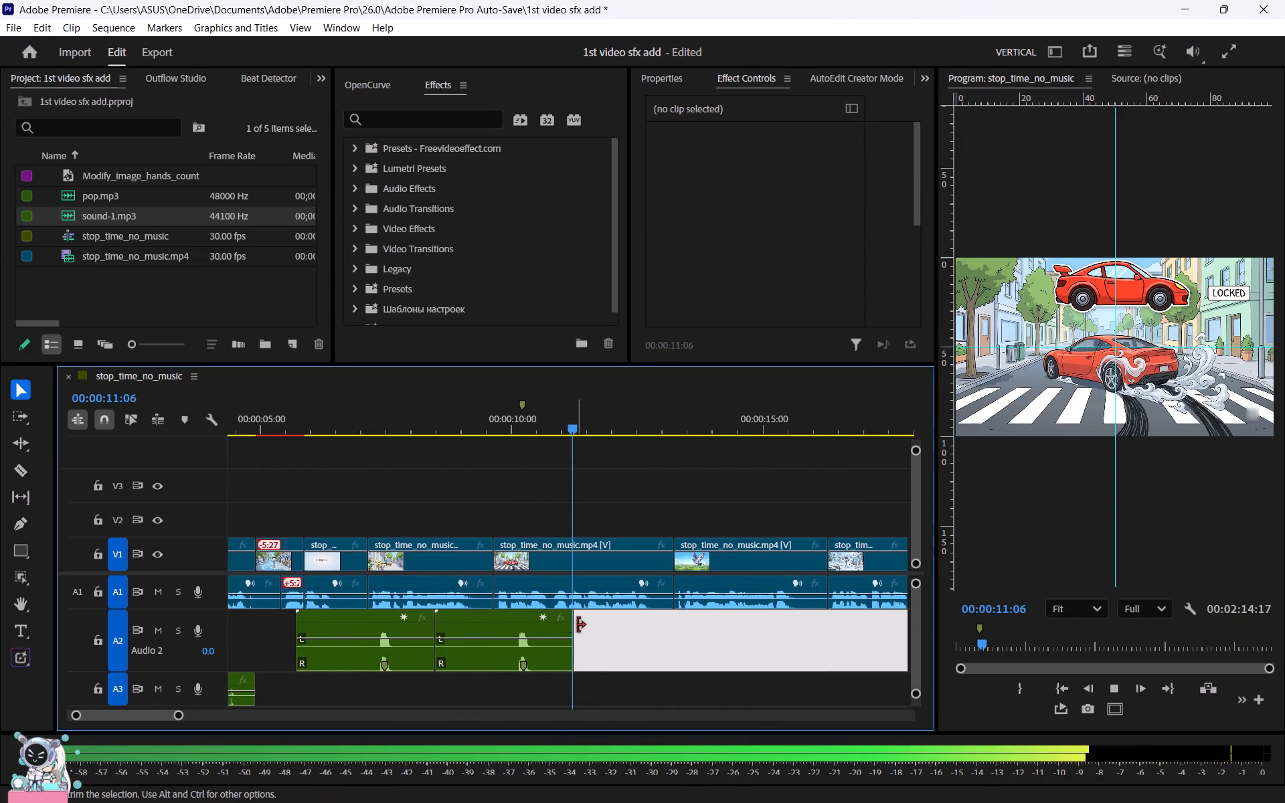
pyautogui.click(650, 519)
pyautogui.scroll(-14, 621, 477)
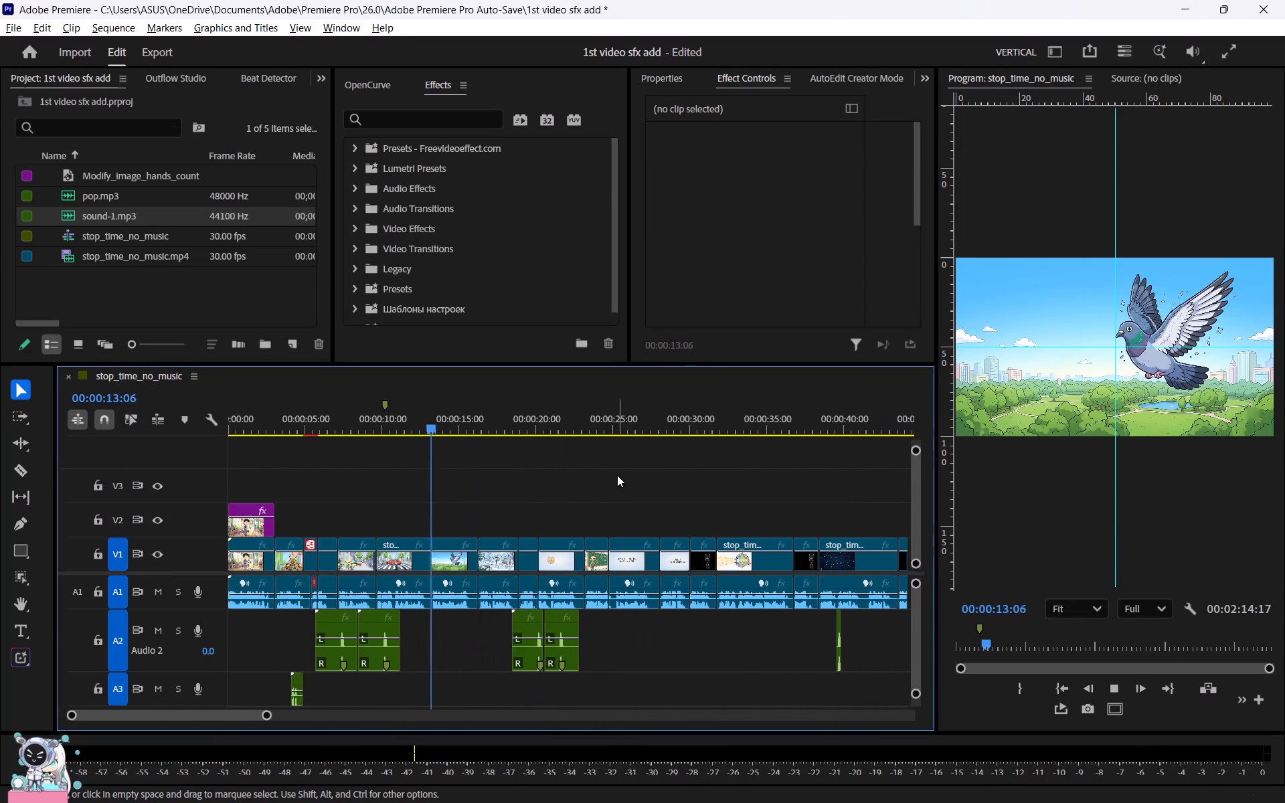
pyautogui.press('space')
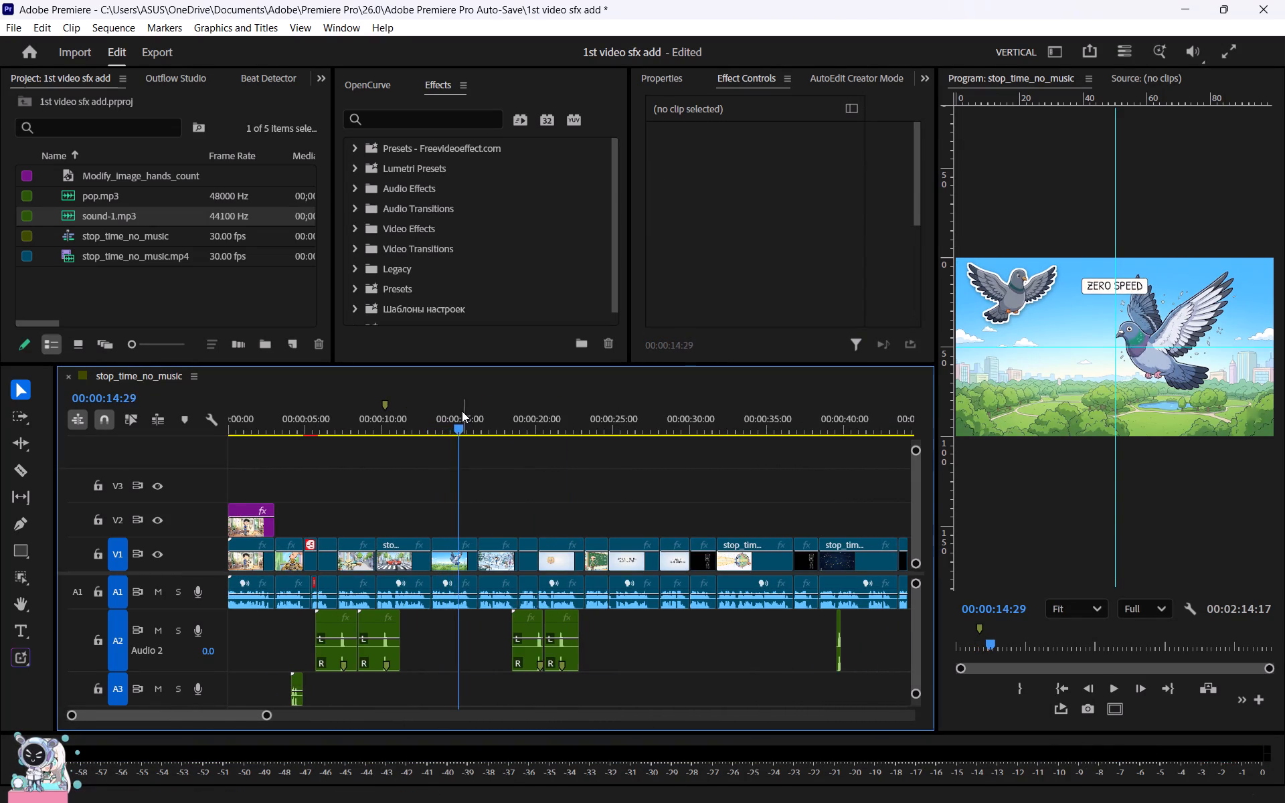
# Duplicate a pop clip onto the pigeon sticker's entrance at about 00:00:13:17 and play back from 00:00:13:05.
pyautogui.moveTo(460, 411); pyautogui.dragTo(438, 412)
pyautogui.scroll(16, 434, 524)
pyautogui.keyDown('alt'); pyautogui.moveTo(732, 664); pyautogui.dragTo(402, 646); pyautogui.keyUp('alt')
pyautogui.moveTo(428, 416); pyautogui.dragTo(418, 414)
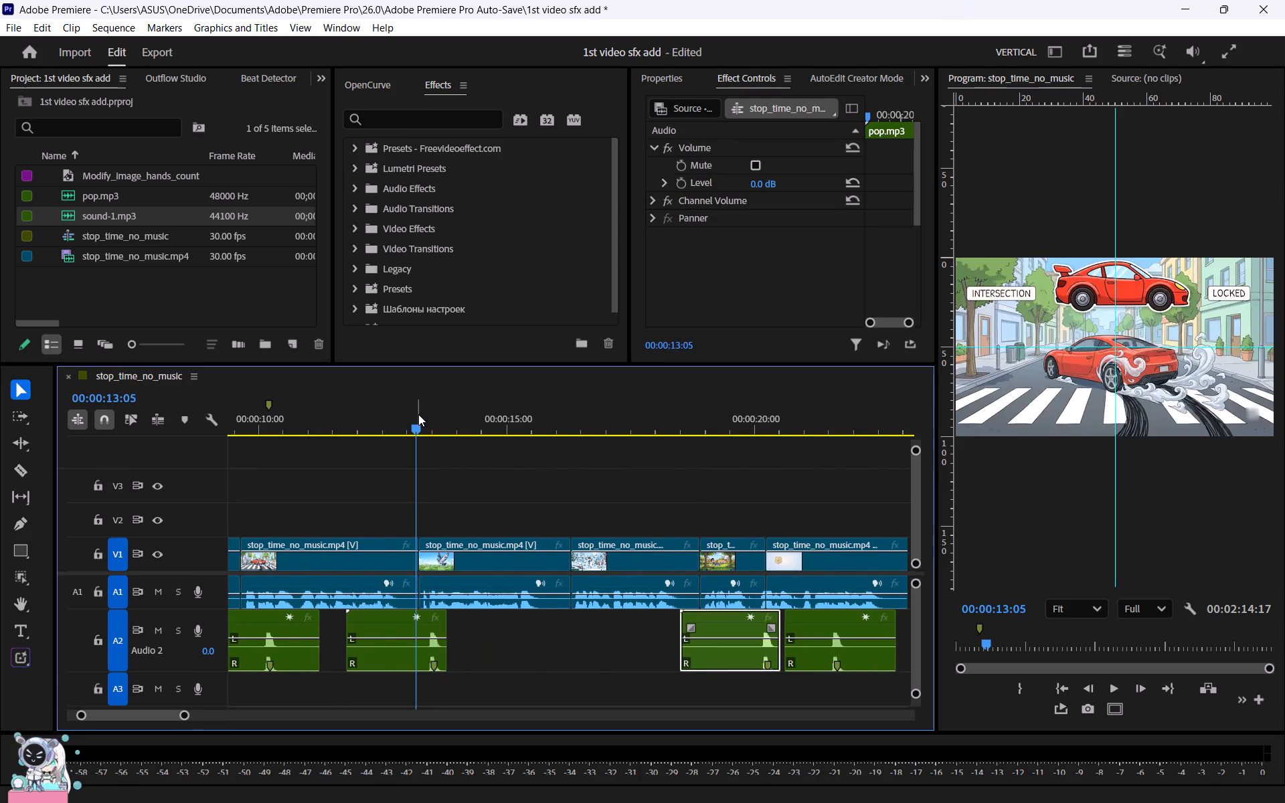
pyautogui.press('space')
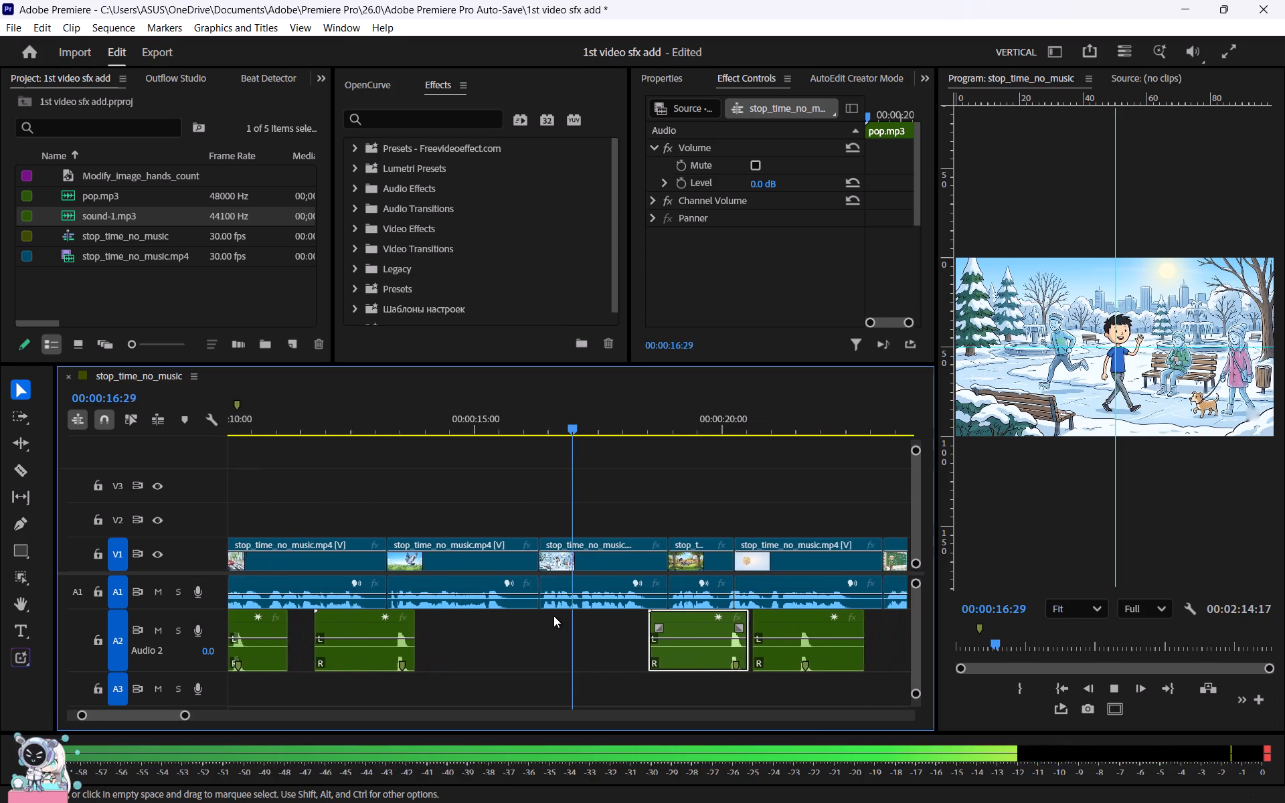
pyautogui.click(553, 616)
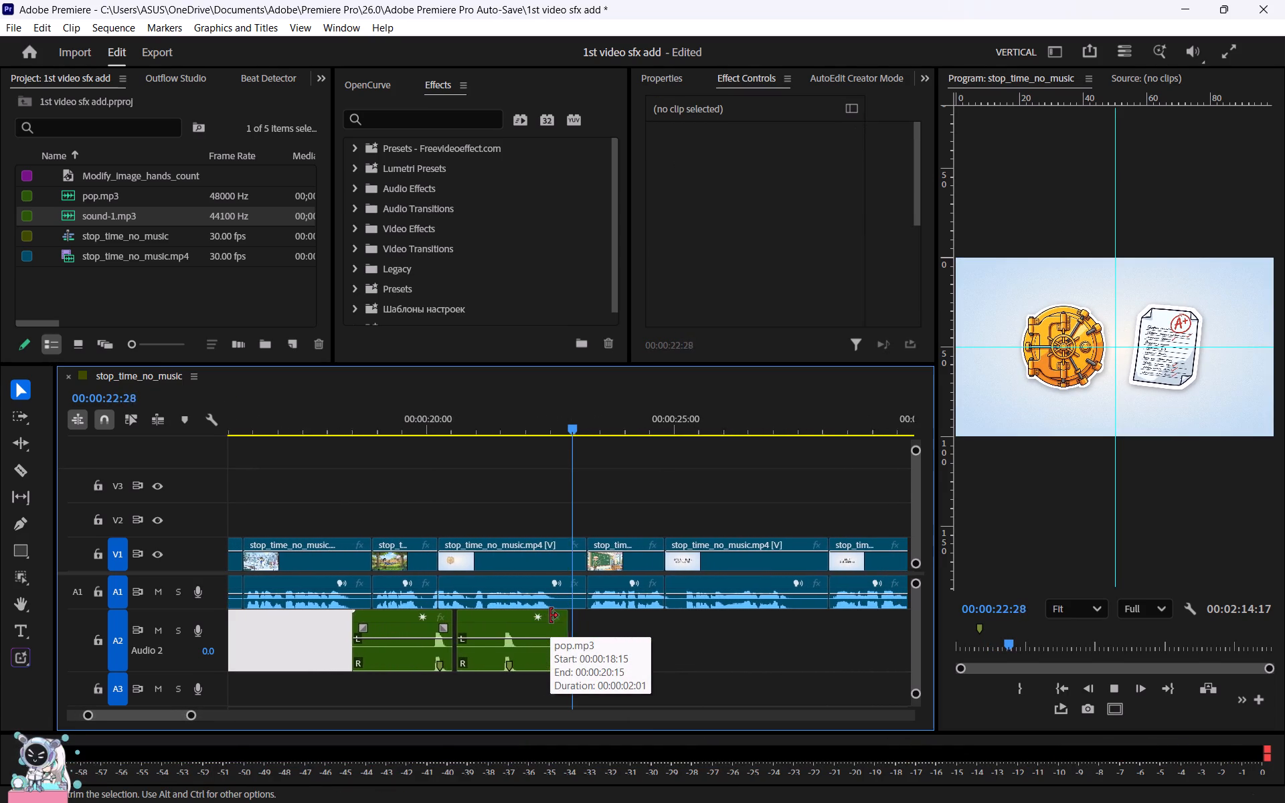
# Continue playing the sequence from 00:00:22:28 through the eye scene and stop at 00:00:38:13.
pyautogui.click(597, 638)
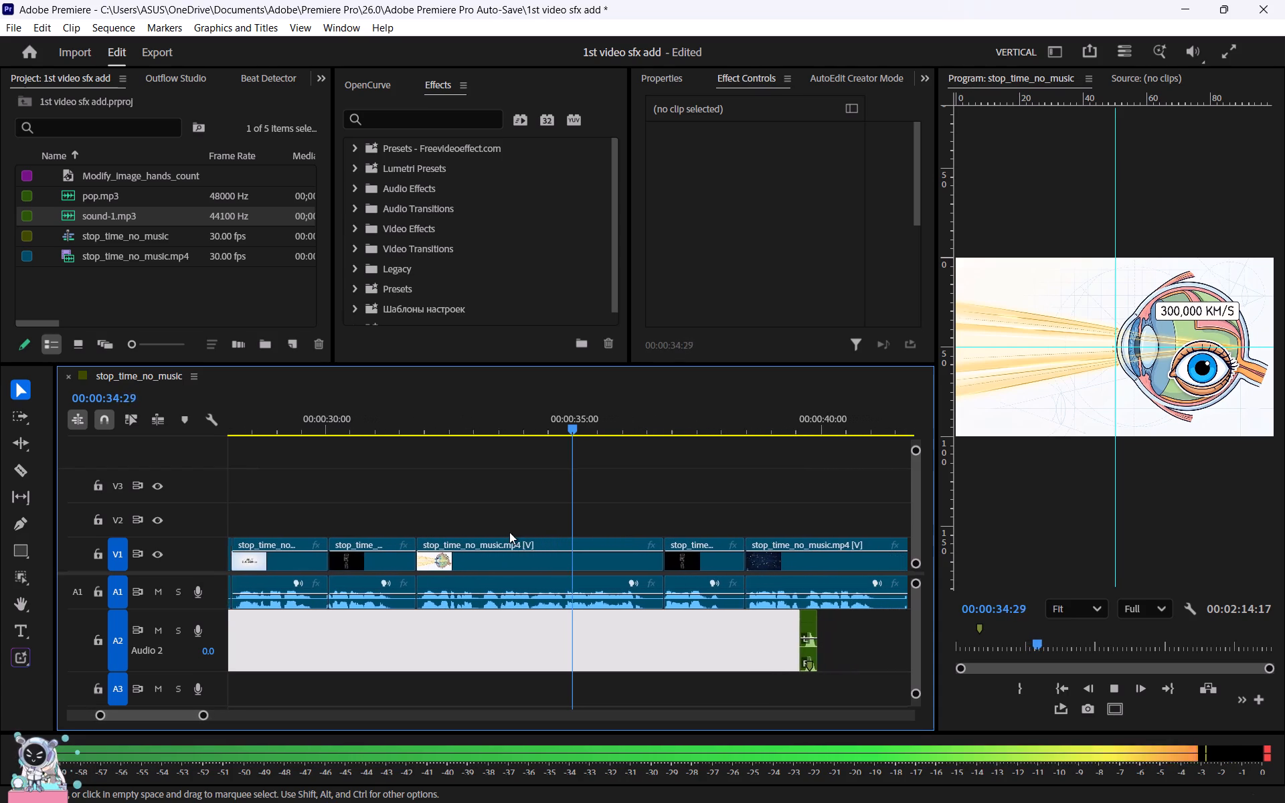
pyautogui.keyDown('ctrl'); pyautogui.scroll(-8, 531, 586); pyautogui.keyUp('ctrl')
pyautogui.keyDown('ctrl'); pyautogui.scroll(10, 518, 567); pyautogui.keyUp('ctrl')
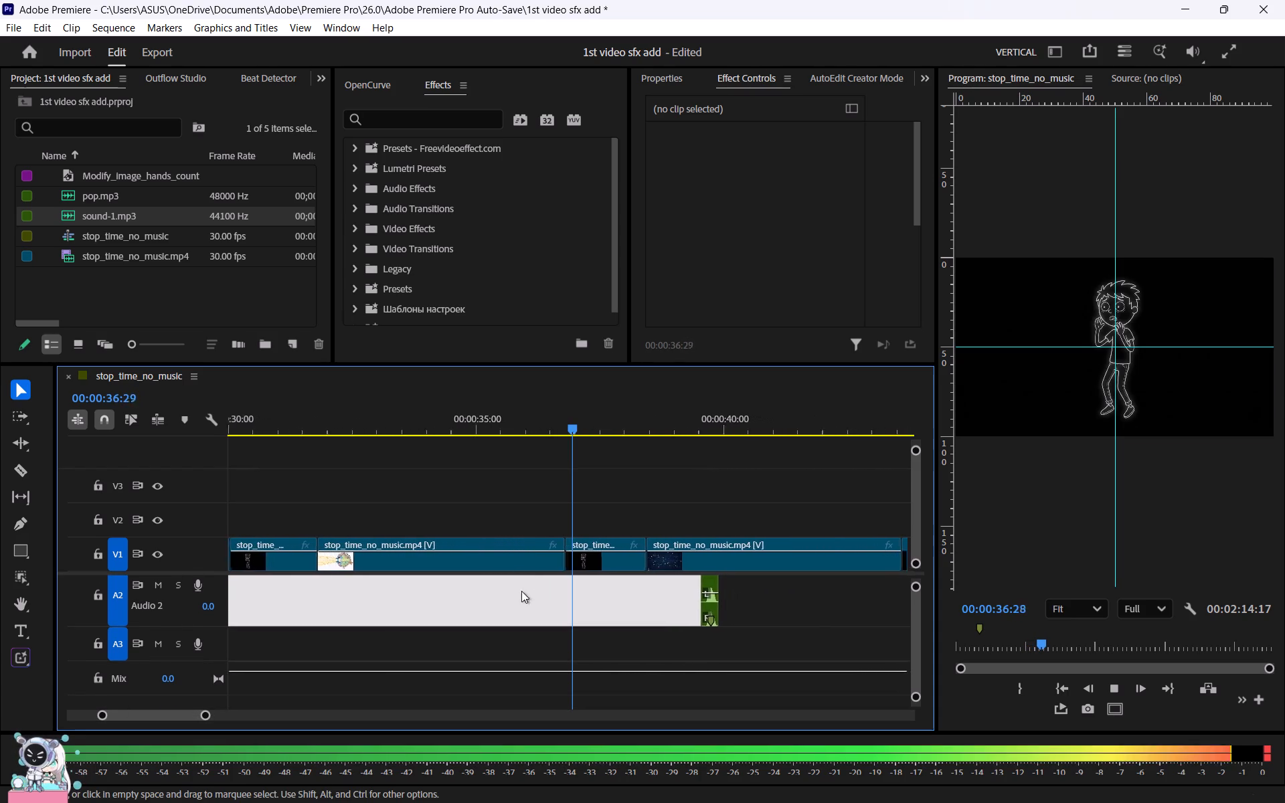
pyautogui.keyDown('ctrl'); pyautogui.scroll(4, 463, 588); pyautogui.keyUp('ctrl')
pyautogui.press('space')
# Save the project with its added sound effects.
pyautogui.keyDown('alt'); pyautogui.scroll(-5, 412, 507); pyautogui.keyUp('alt')
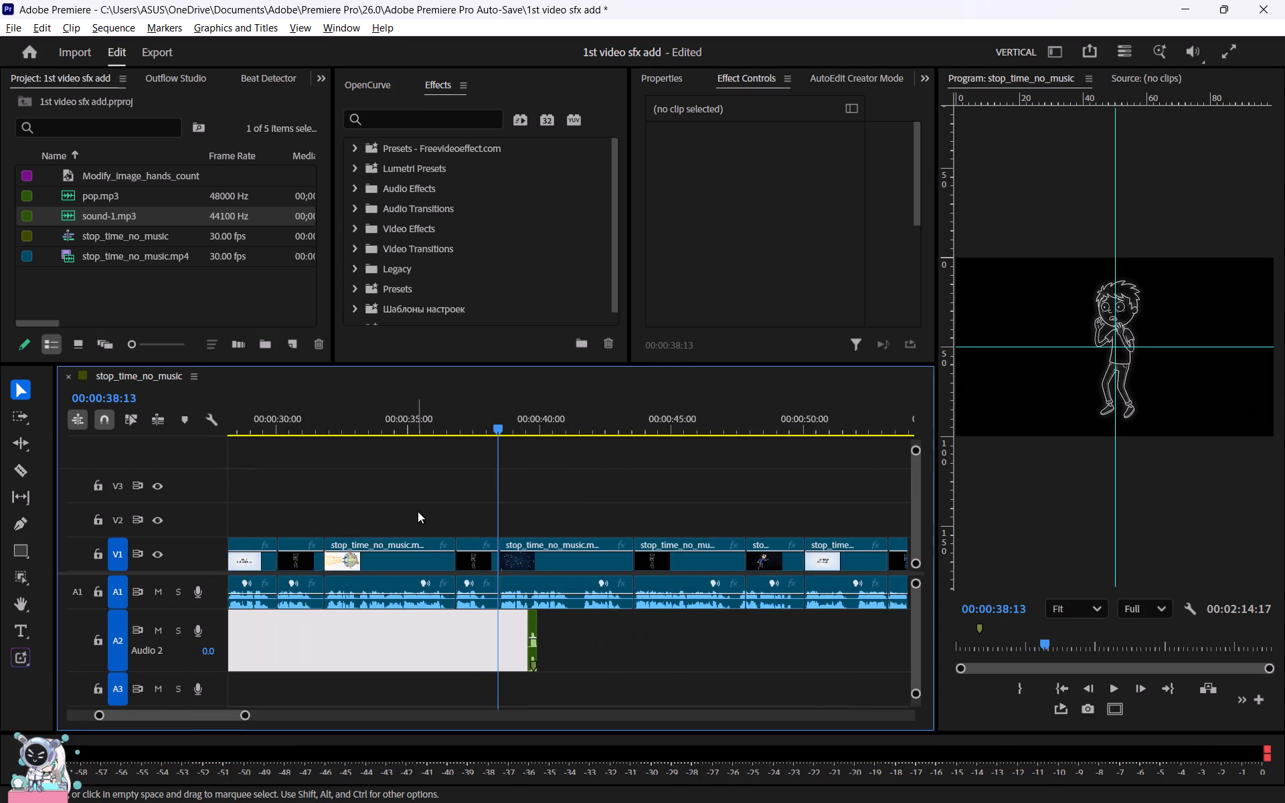
pyautogui.keyDown('alt'); pyautogui.scroll(-19, 418, 511); pyautogui.keyUp('alt')
pyautogui.click(478, 490)
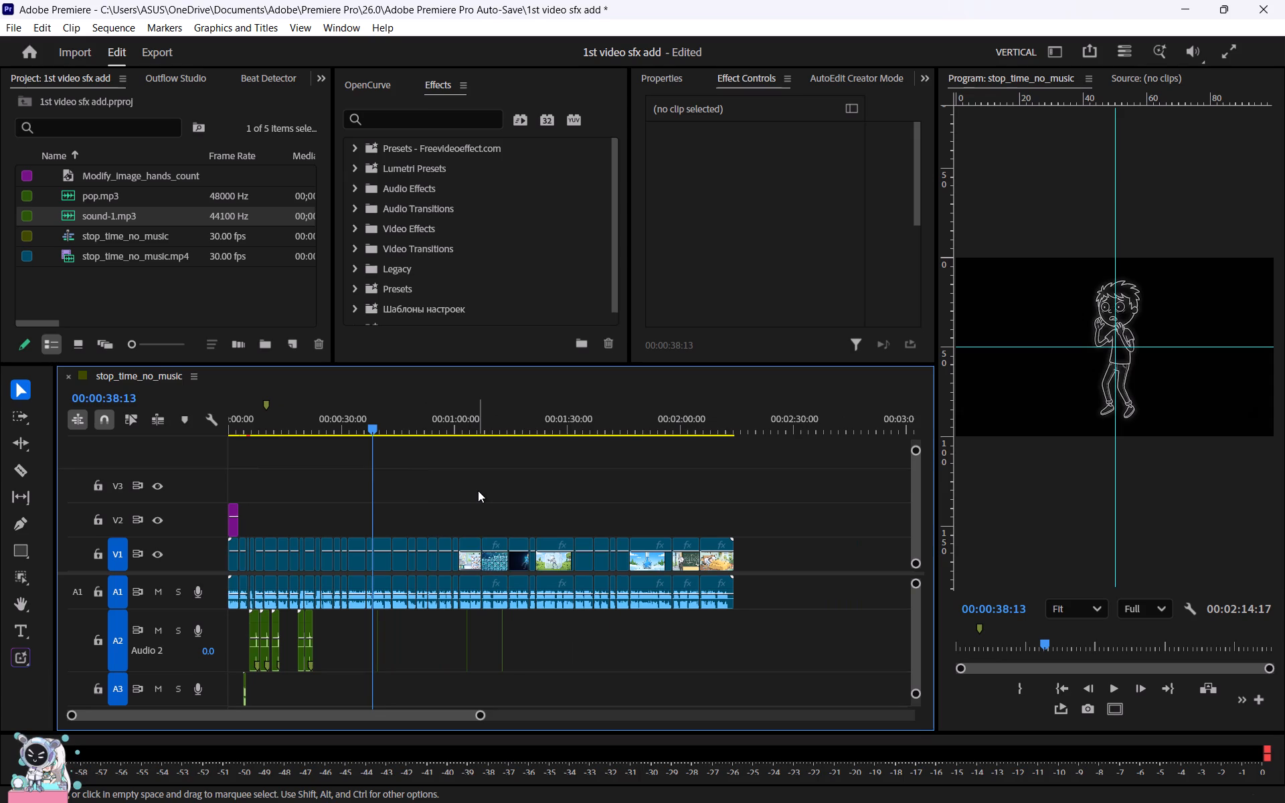
pyautogui.hotkey('ctrl', 's')
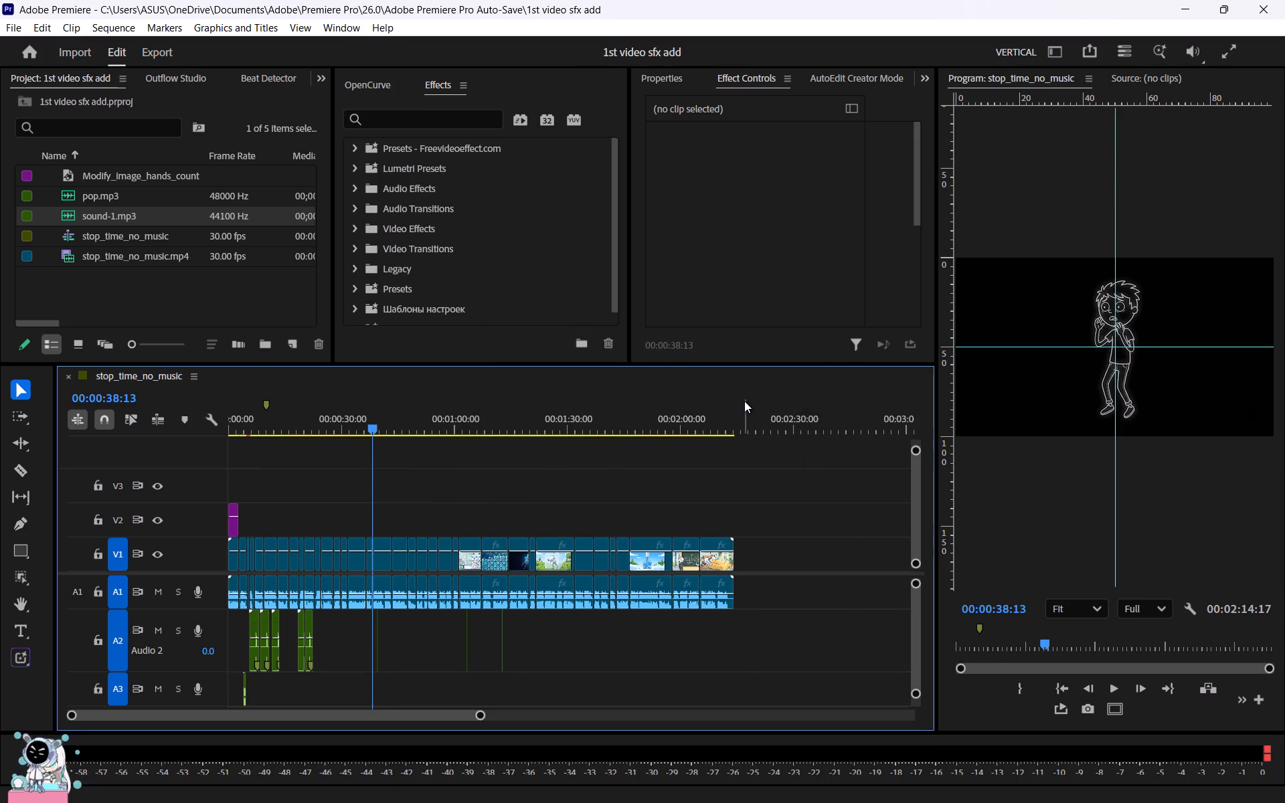
# Mark the sequence's out point at the end of the last clip, at 00:02:14:17.
pyautogui.click(744, 401)
pyautogui.press('o')
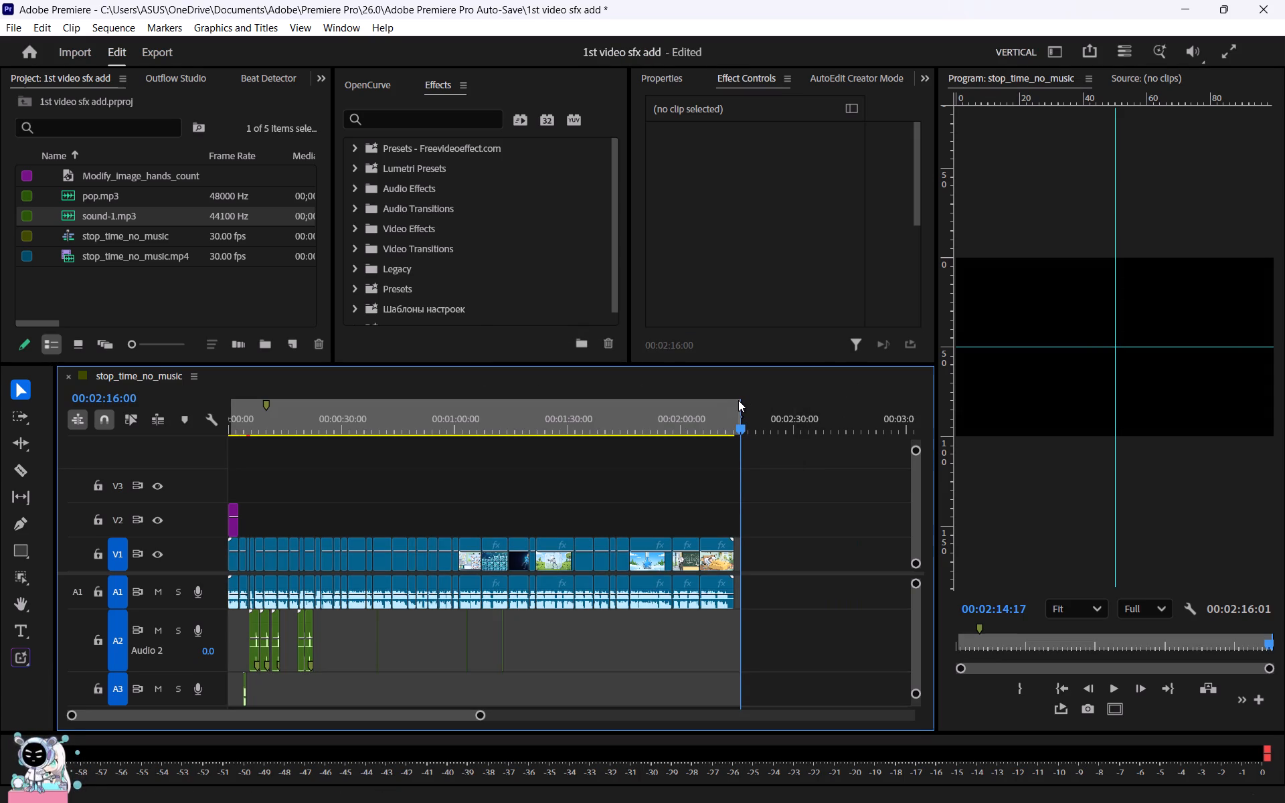
pyautogui.click(743, 398)
pyautogui.moveTo(743, 404); pyautogui.dragTo(733, 403)
# Open the export settings for the sequence and rename the output file as "stop_time_1st video".
pyautogui.click(161, 56)
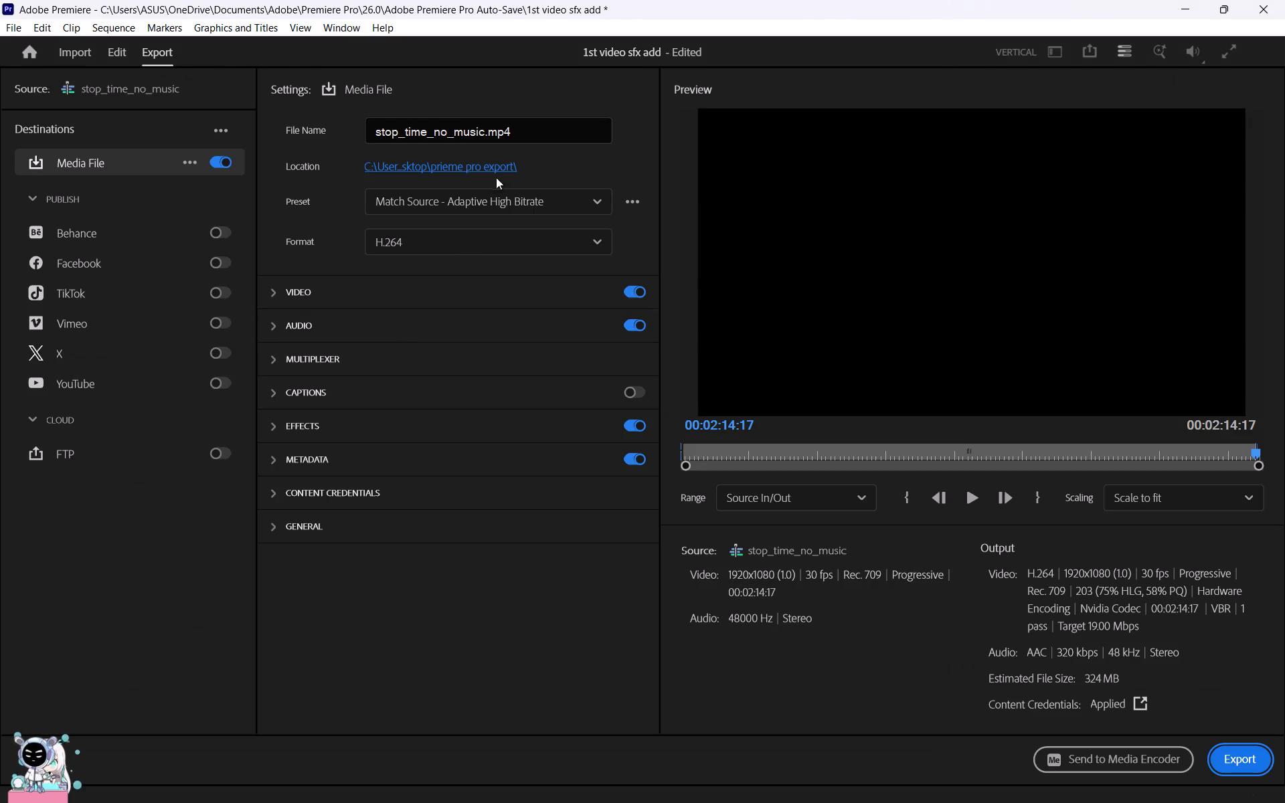
pyautogui.moveTo(535, 134); pyautogui.dragTo(286, 122)
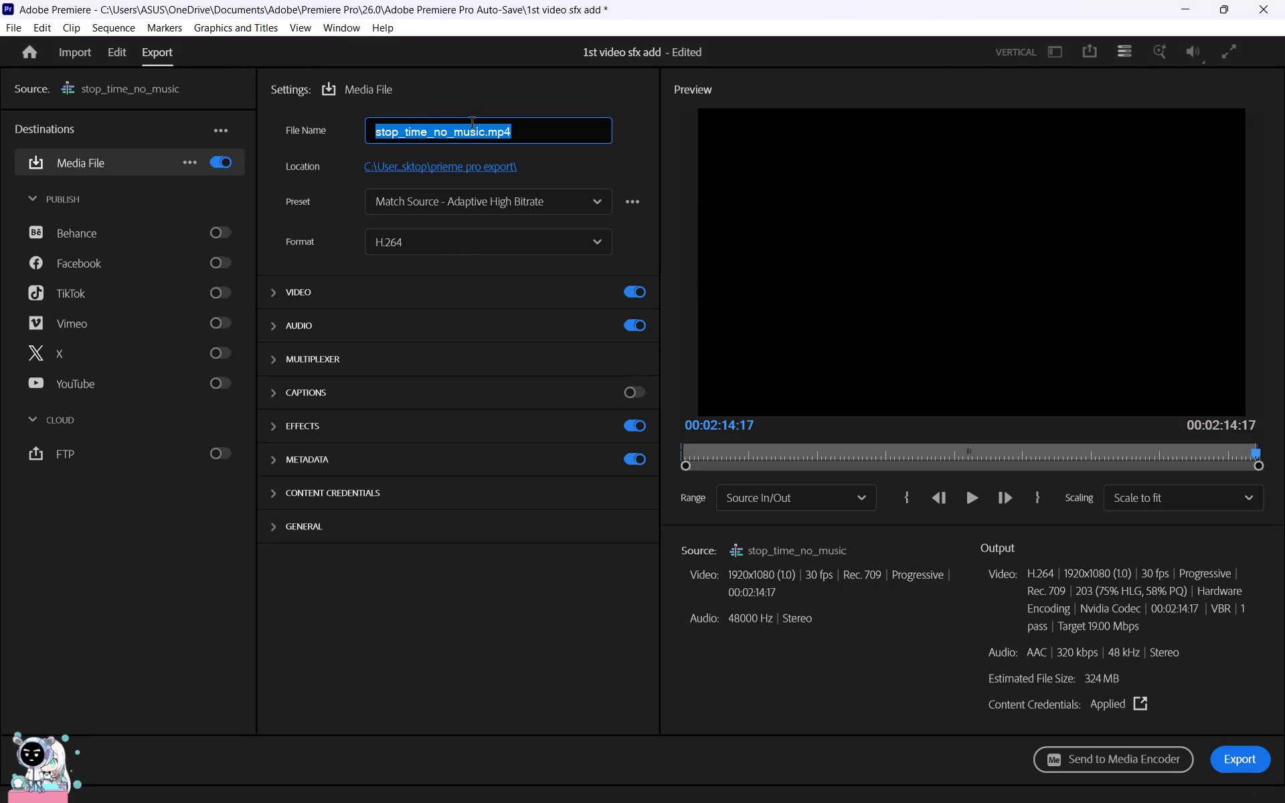
pyautogui.click(472, 124)
pyautogui.moveTo(430, 130); pyautogui.dragTo(547, 130)
pyautogui.press('Delete')
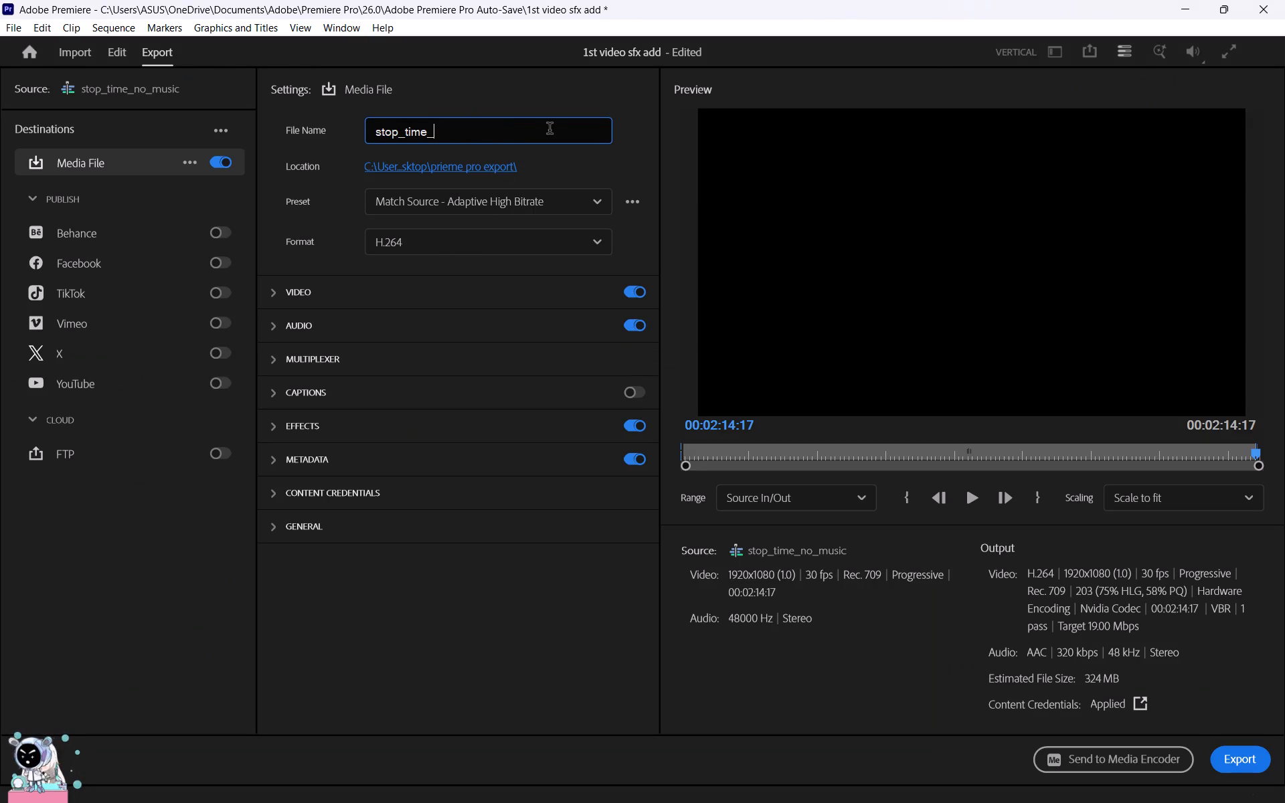
pyautogui.write('1st video')
pyautogui.press('space')
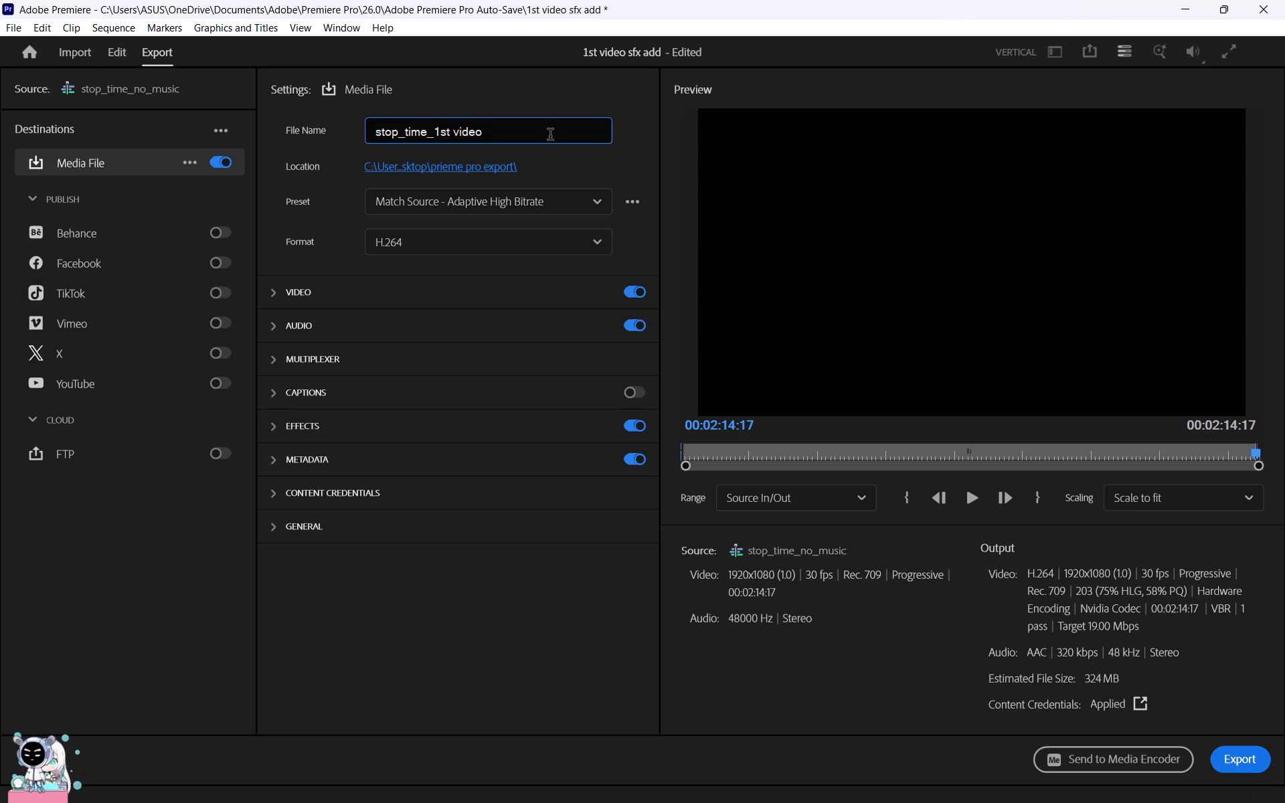
# Enable Render at Maximum Depth and Use Maximum Render Quality in the export's video settings, and choose its time interpolation.
pyautogui.click(315, 291)
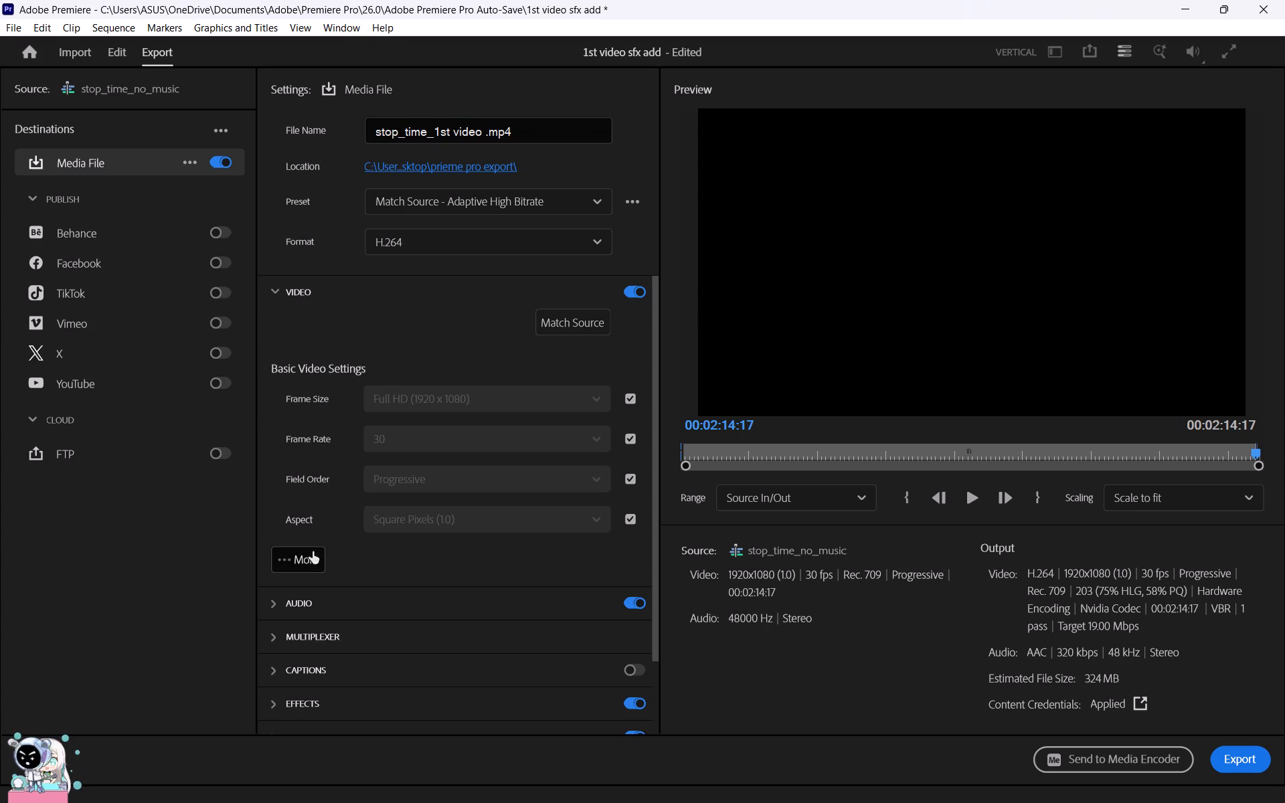
pyautogui.click(313, 551)
pyautogui.click(296, 596)
pyautogui.click(296, 623)
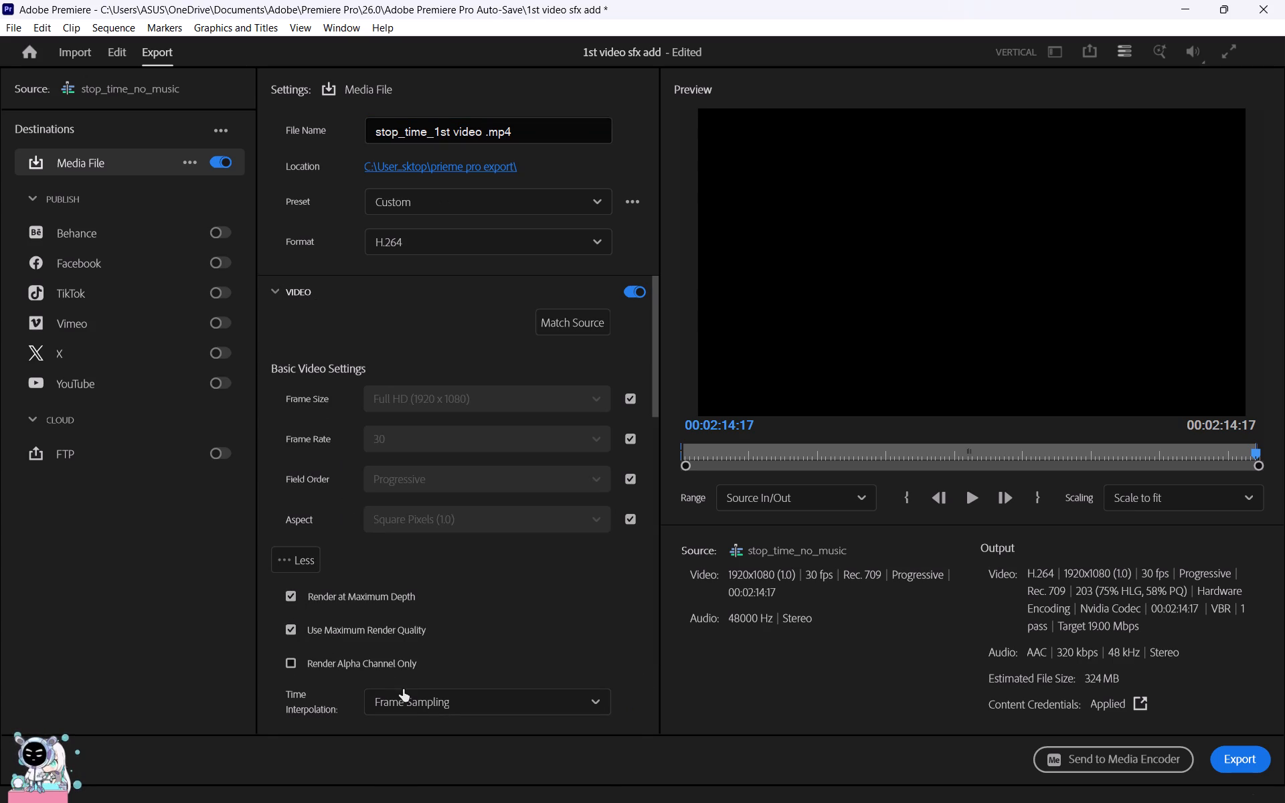
pyautogui.click(403, 689)
pyautogui.click(421, 791)
pyautogui.scroll(-20, 422, 553)
pyautogui.scroll(-5, 422, 553)
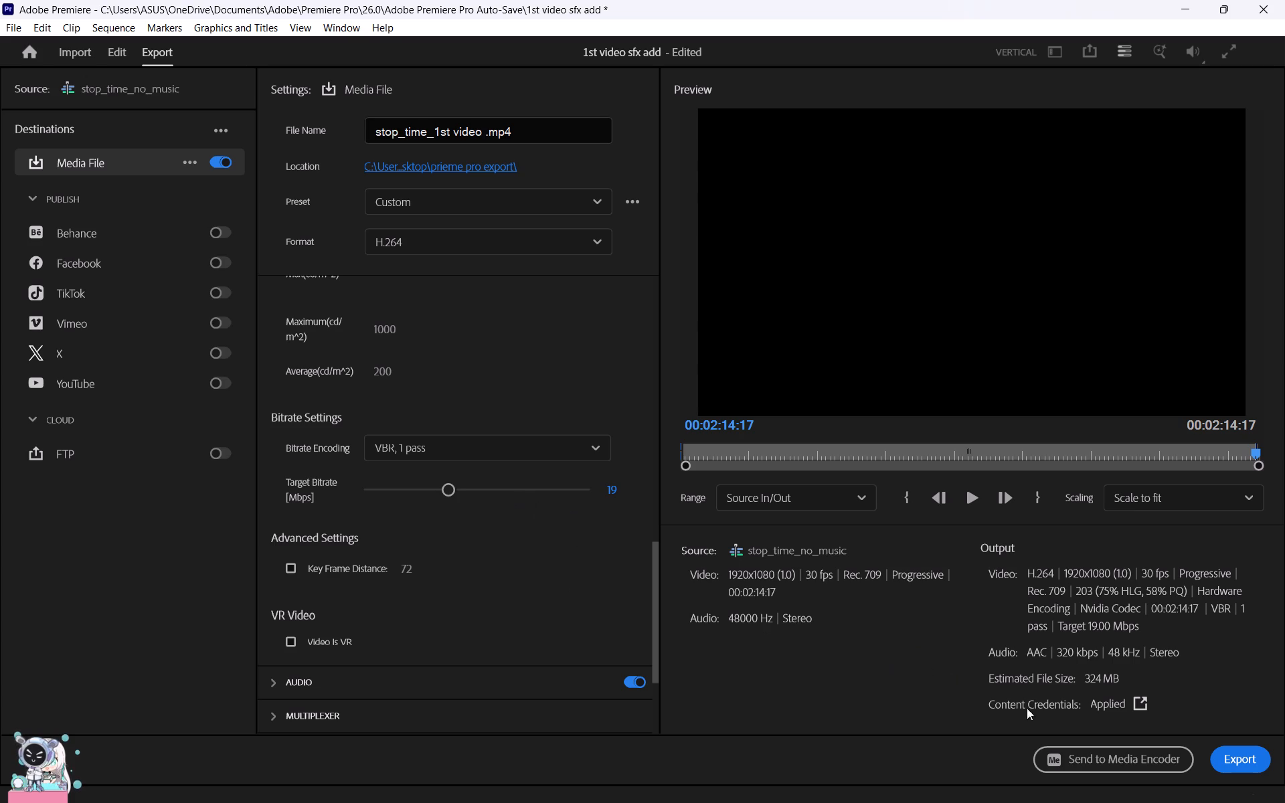
# Export the marked range of the sequence as an H.264 video file.
pyautogui.click(1225, 755)
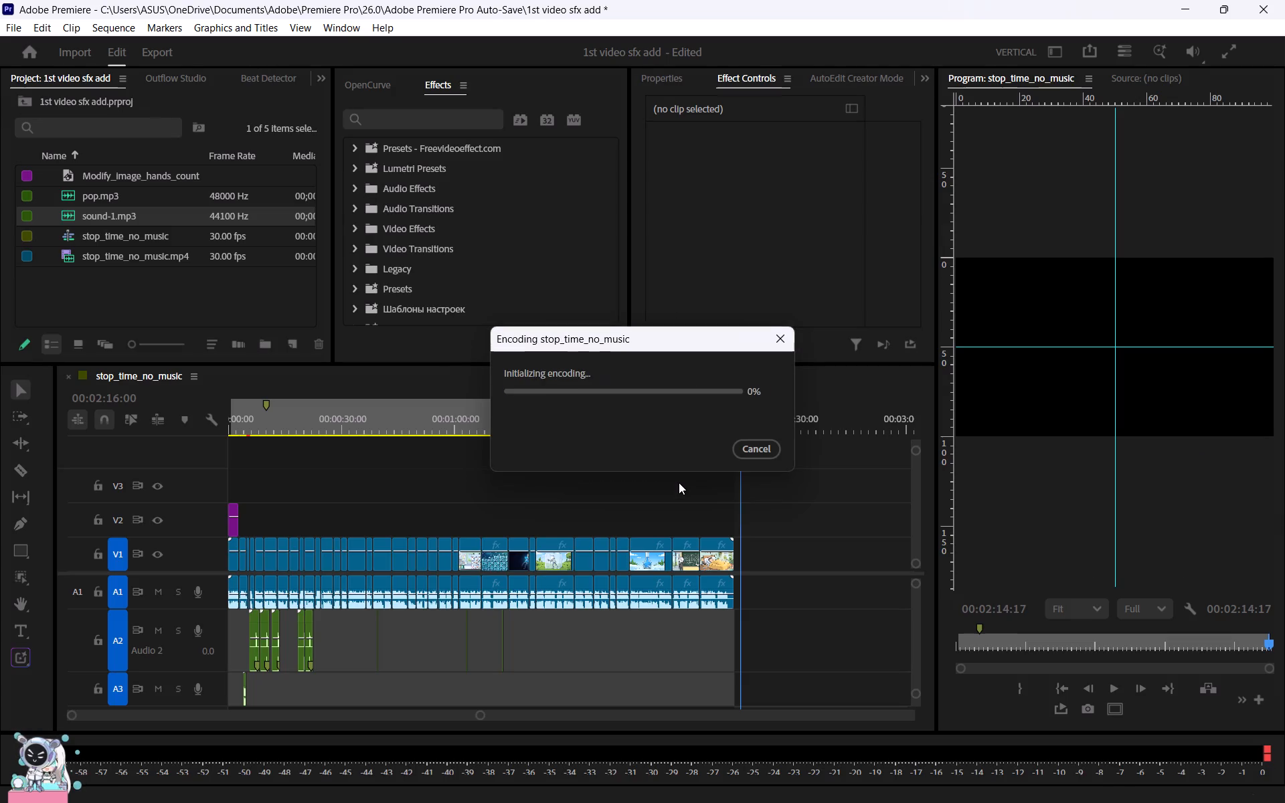
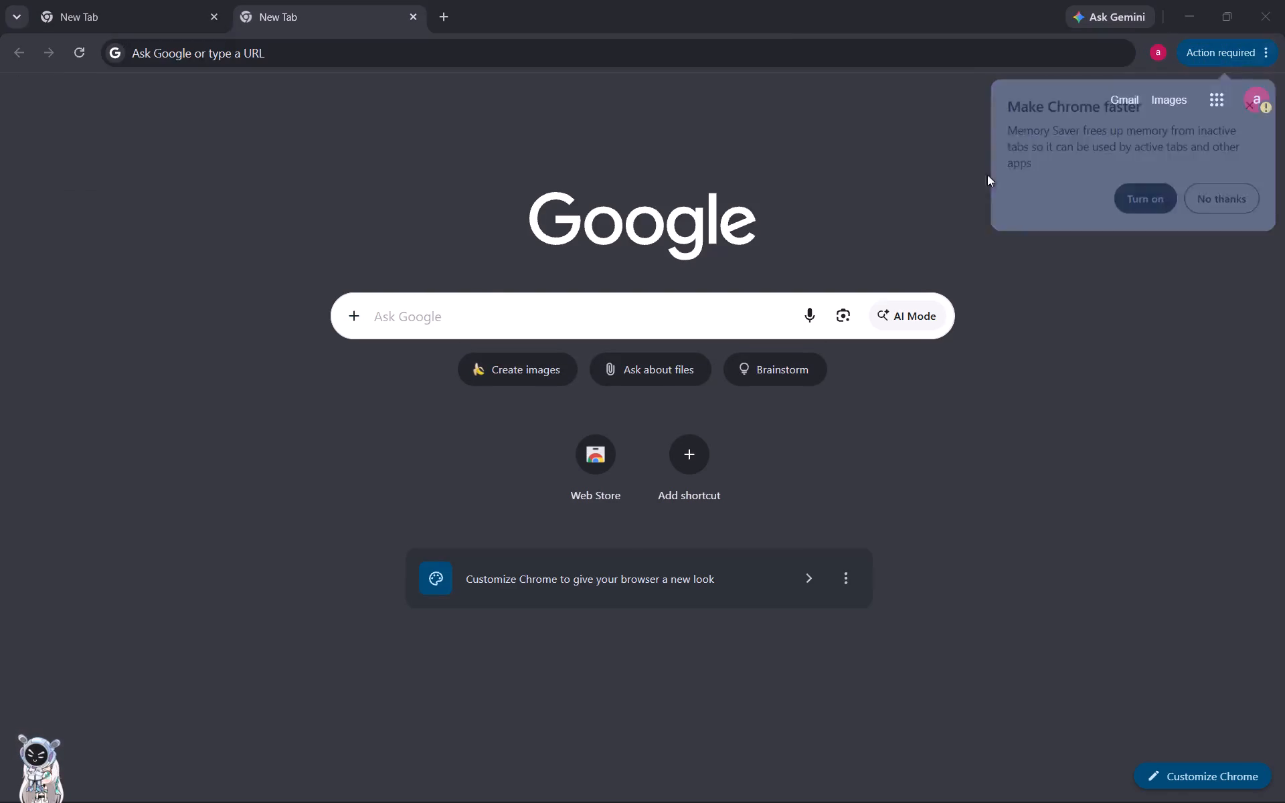
pyautogui.click(480, 305)
pyautogui.write('yo')
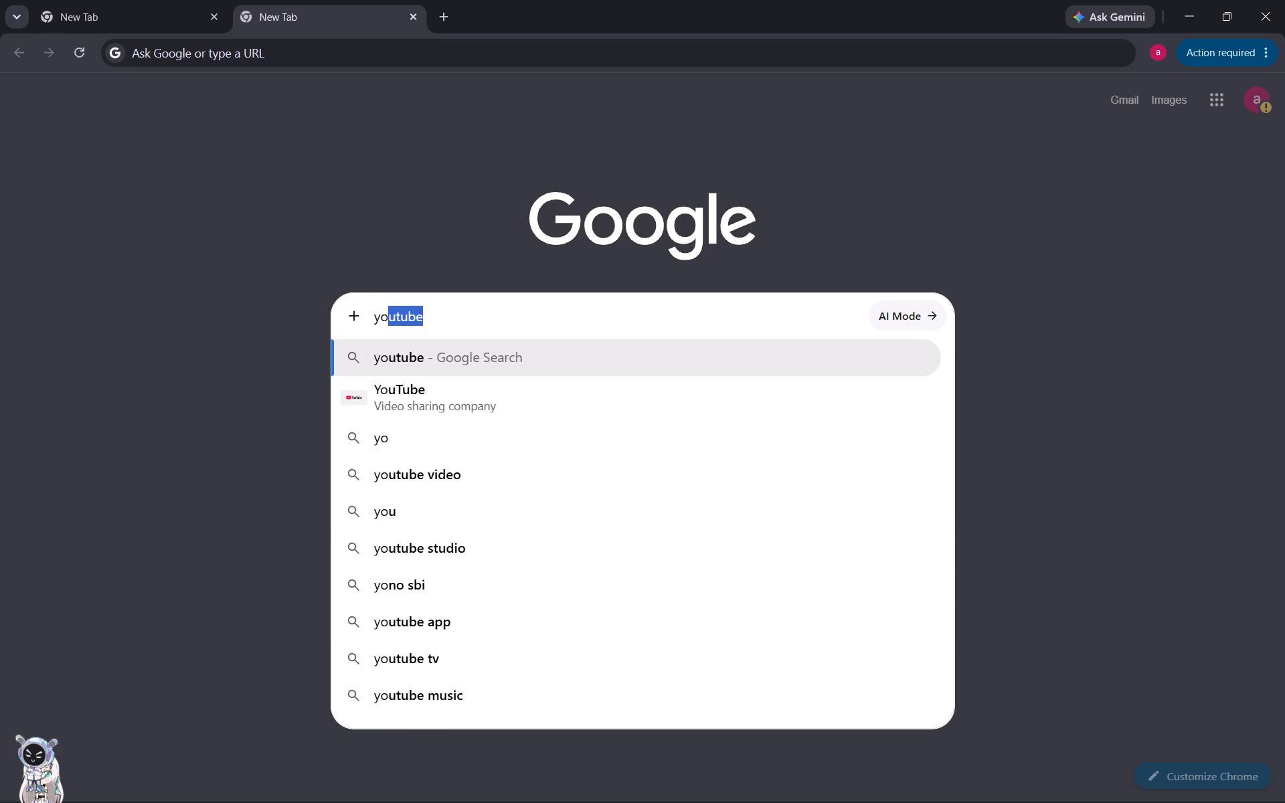